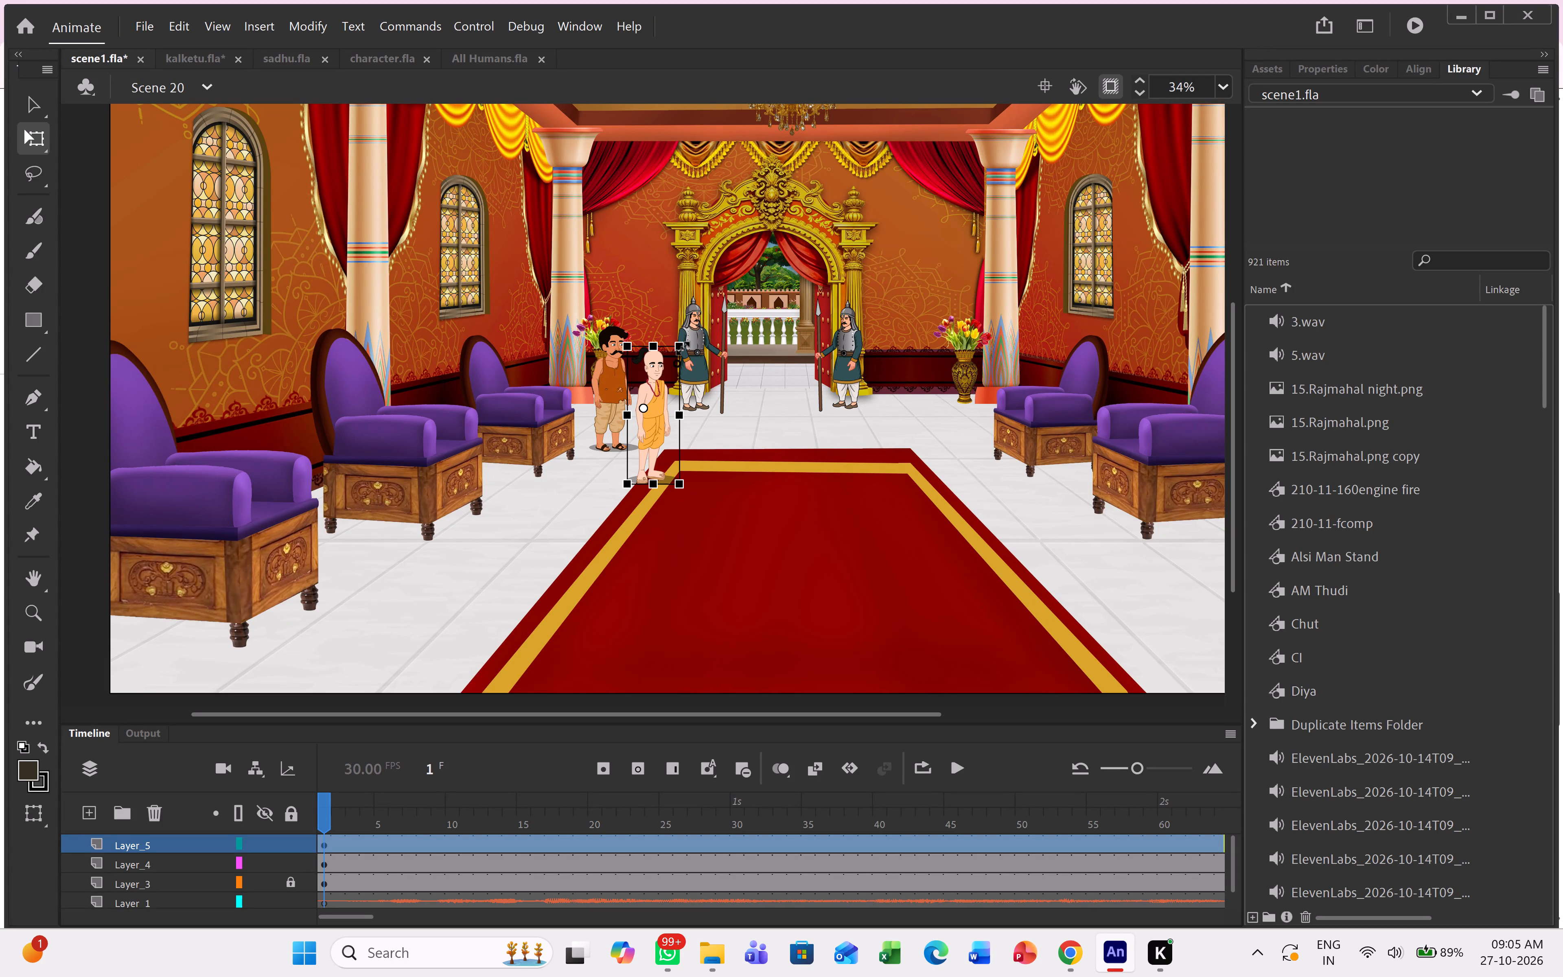
Move the monk from beside the moustached man across the hall toward the opposite flower vase and flip him horizontally.
left_click_drag(658, 413, 858, 391)
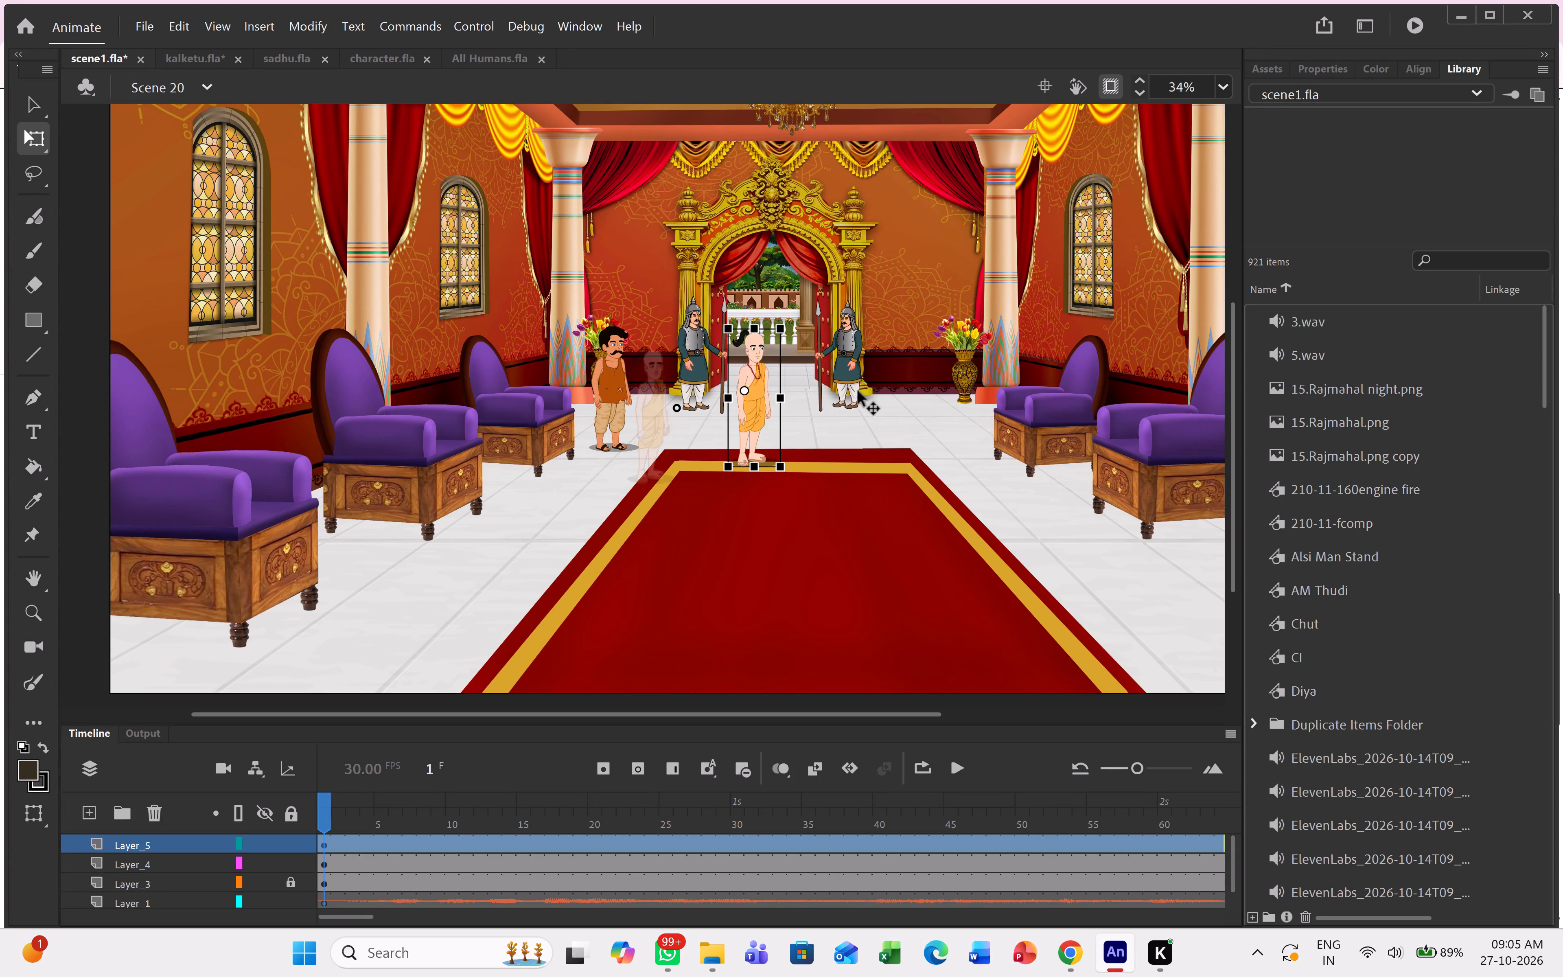
left_click_drag(858, 391, 919, 368)
right_click(919, 368)
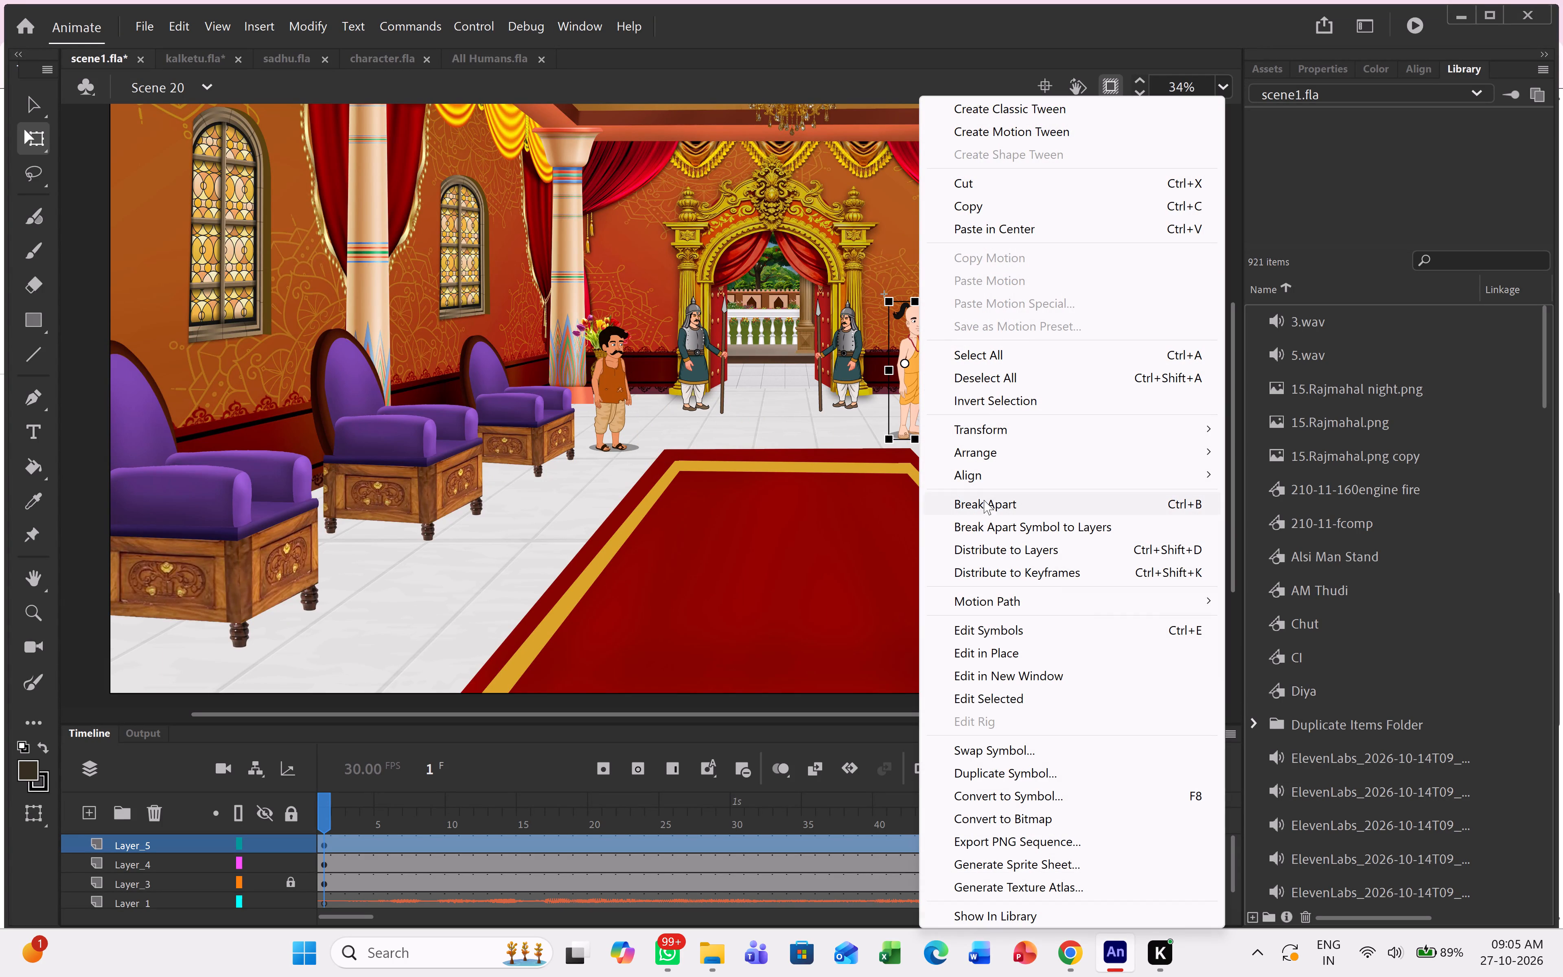
left_click(1020, 420)
left_click(1272, 654)
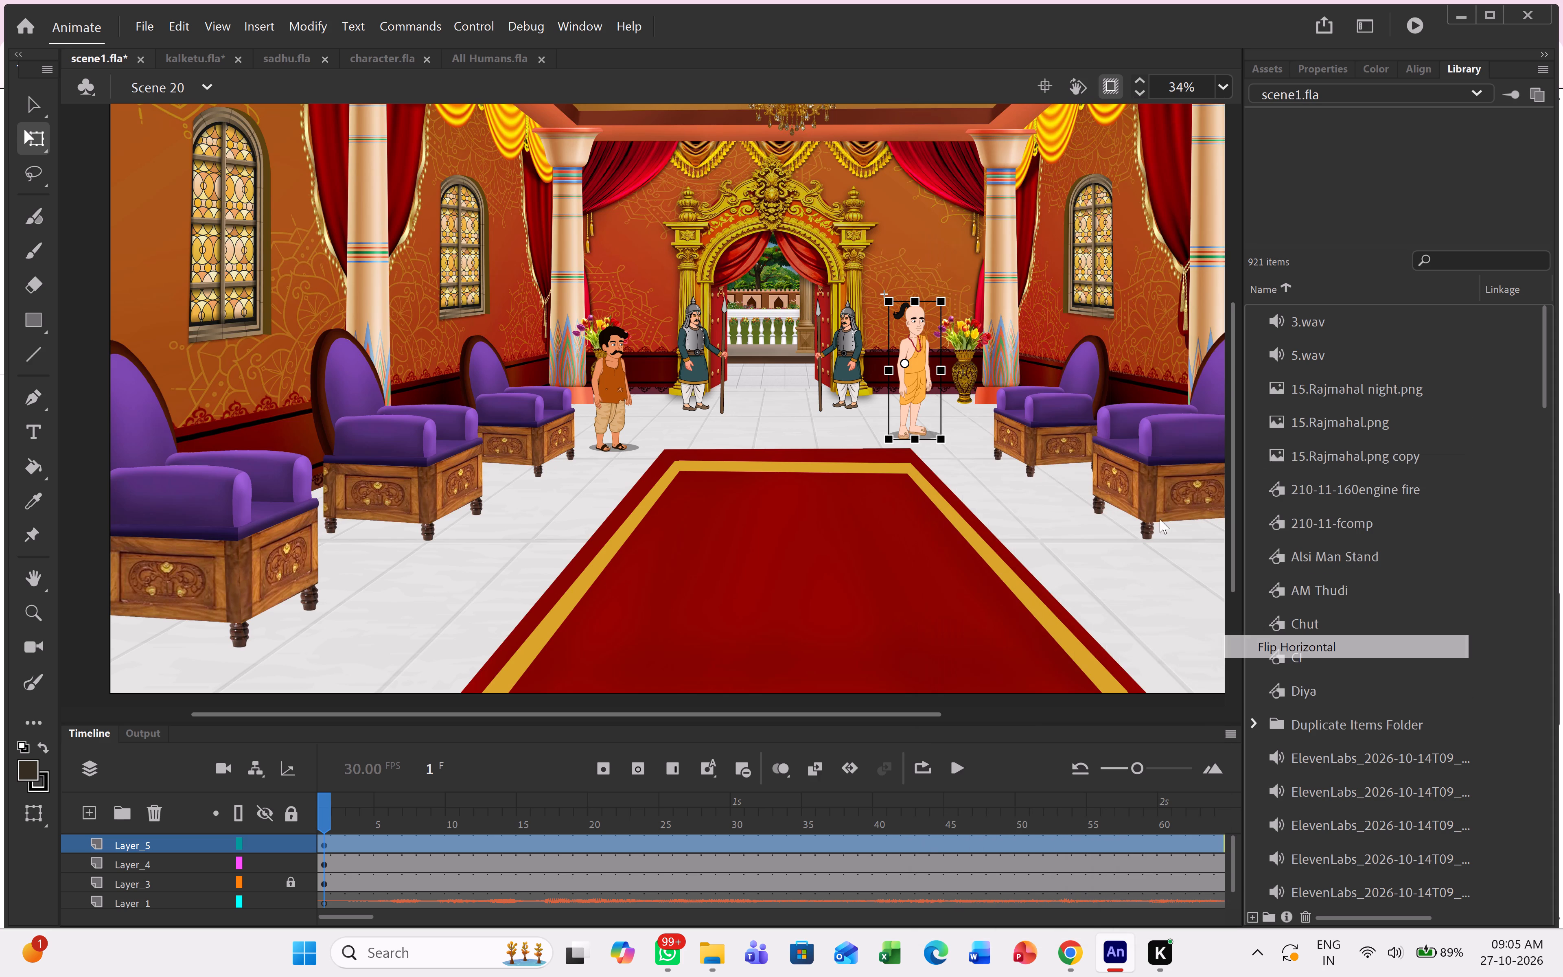
Position the flipped monk in front of the flower vase beside the rear chair, his feet nearly level with the moustached man's.
left_click_drag(900, 403, 948, 443)
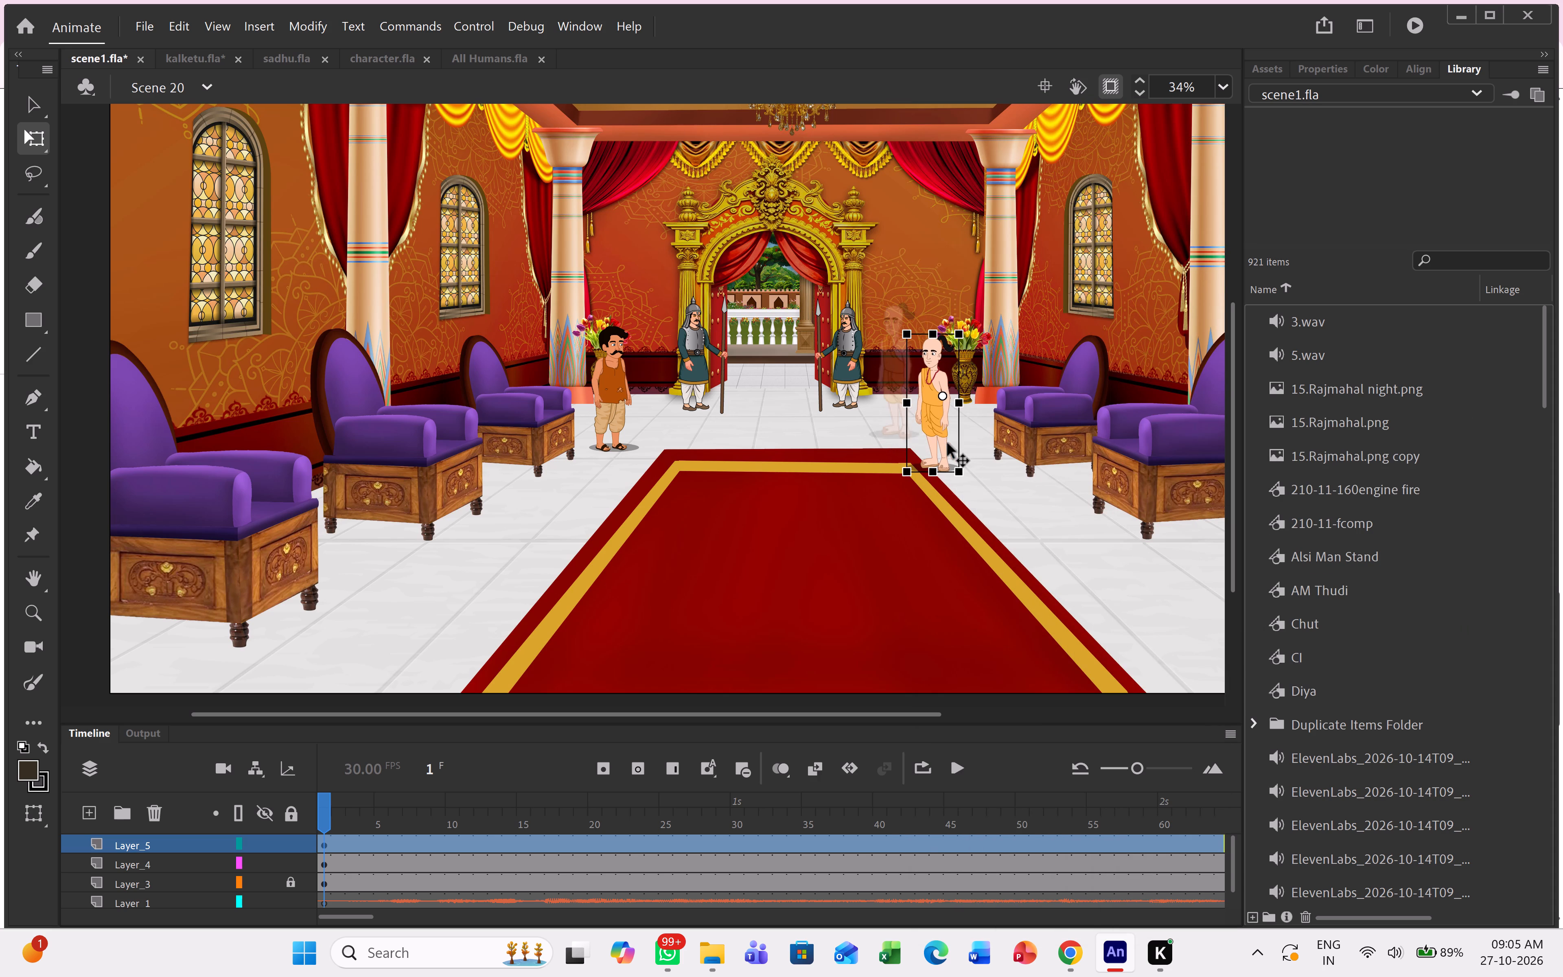
left_click_drag(948, 443, 993, 449)
scroll(970, 339, "up", 4, "ctrl")
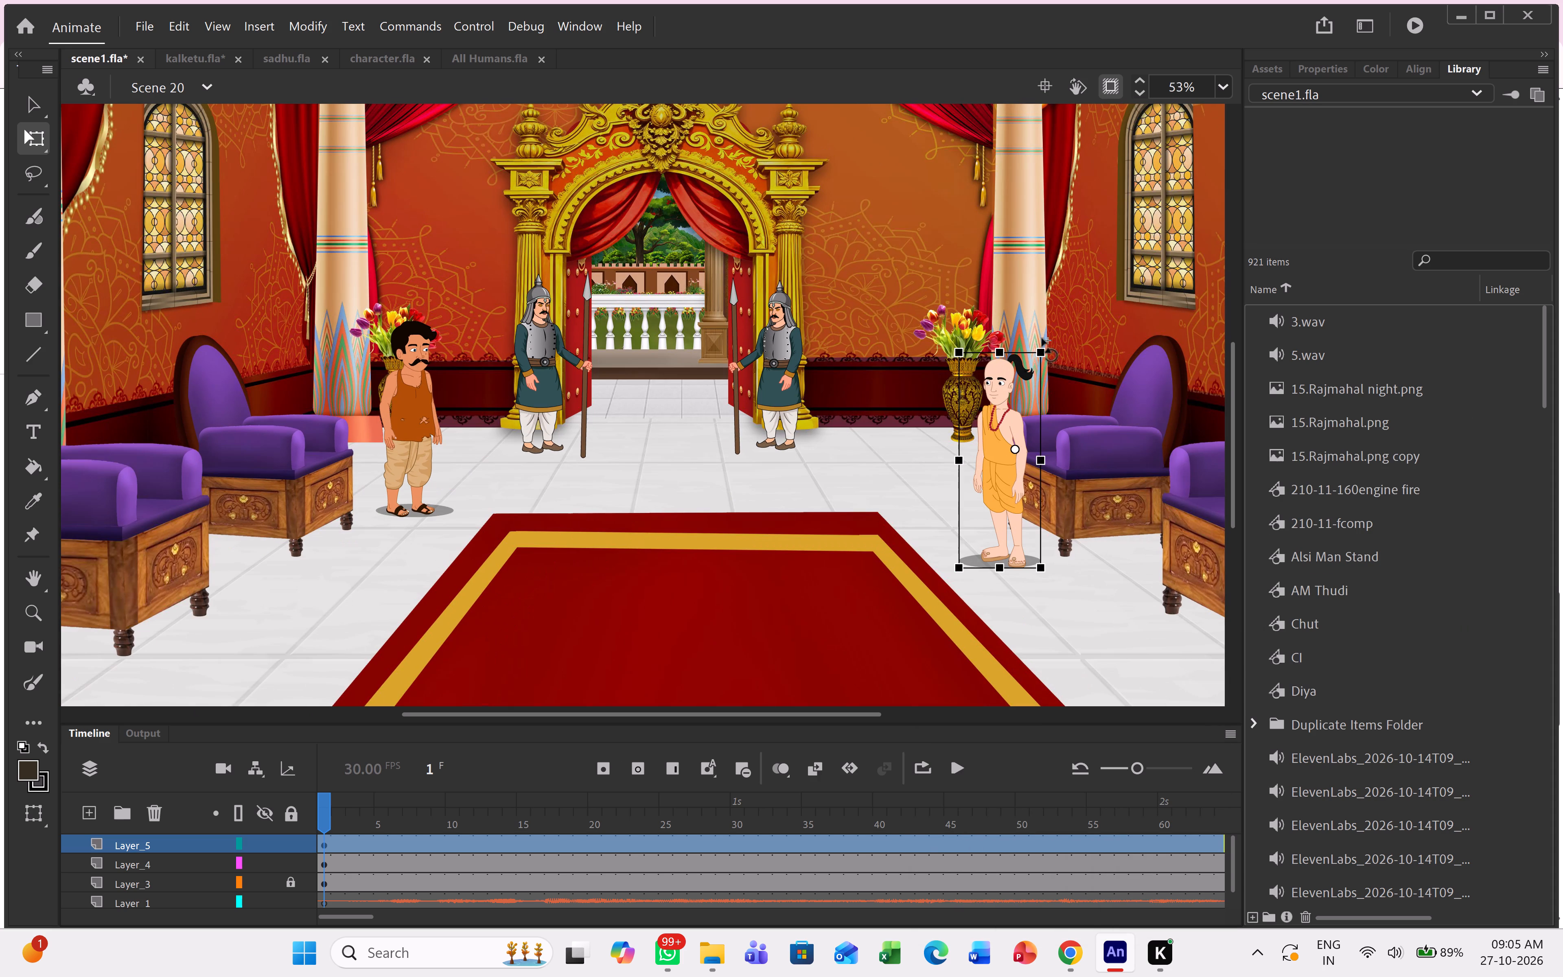
left_click_drag(1009, 496, 953, 434)
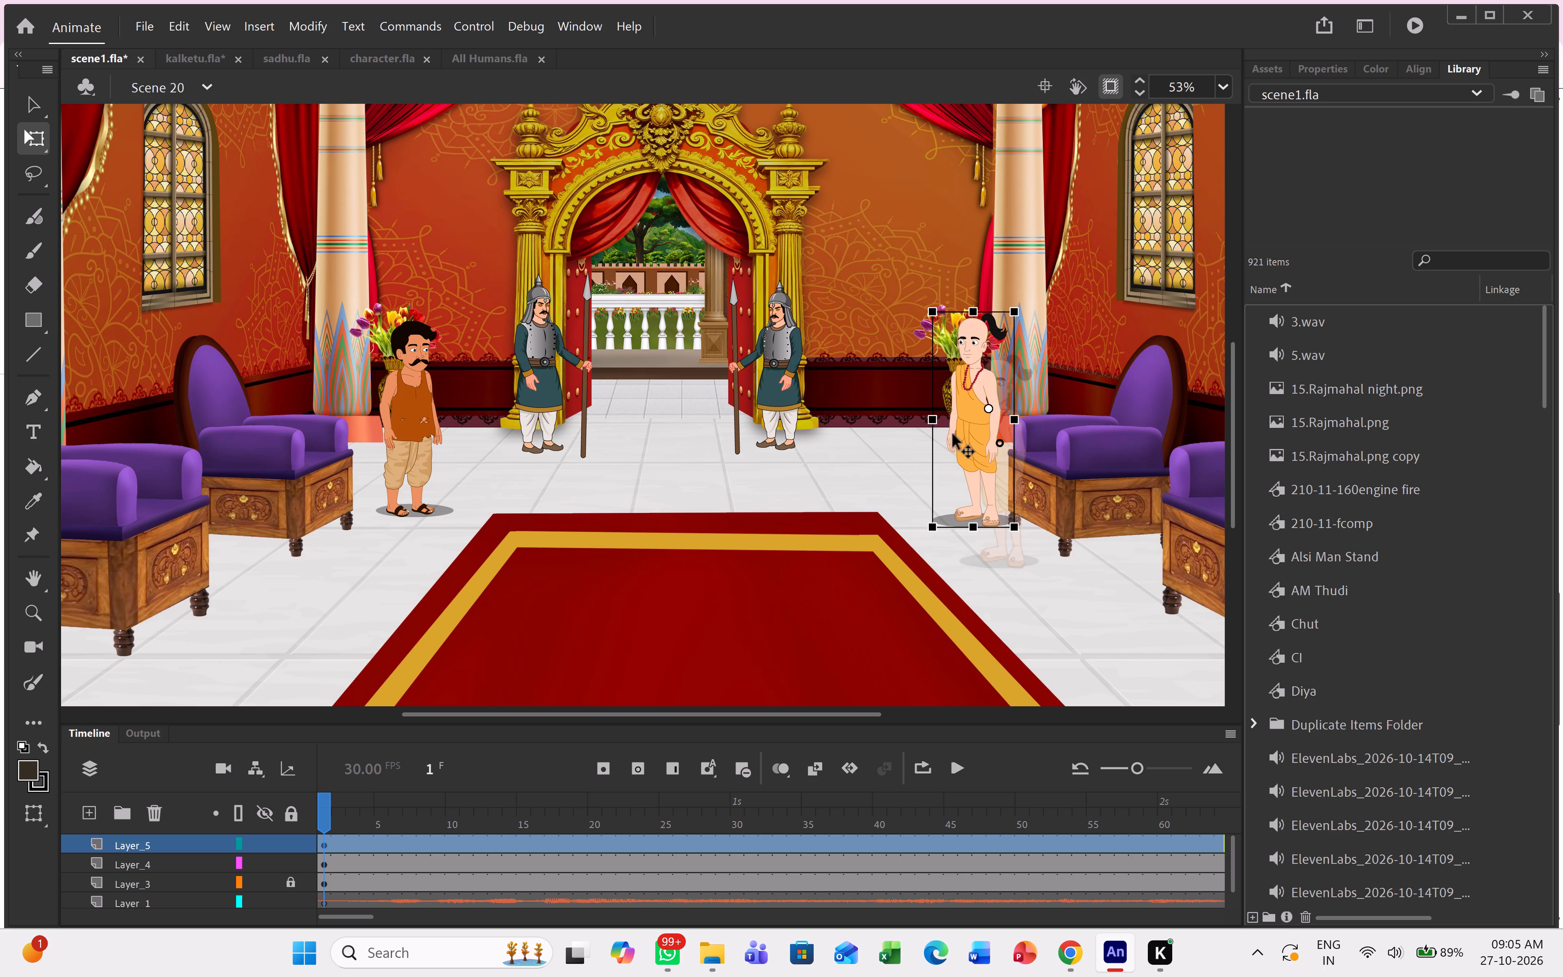
left_click_drag(953, 434, 959, 442)
left_click(959, 442)
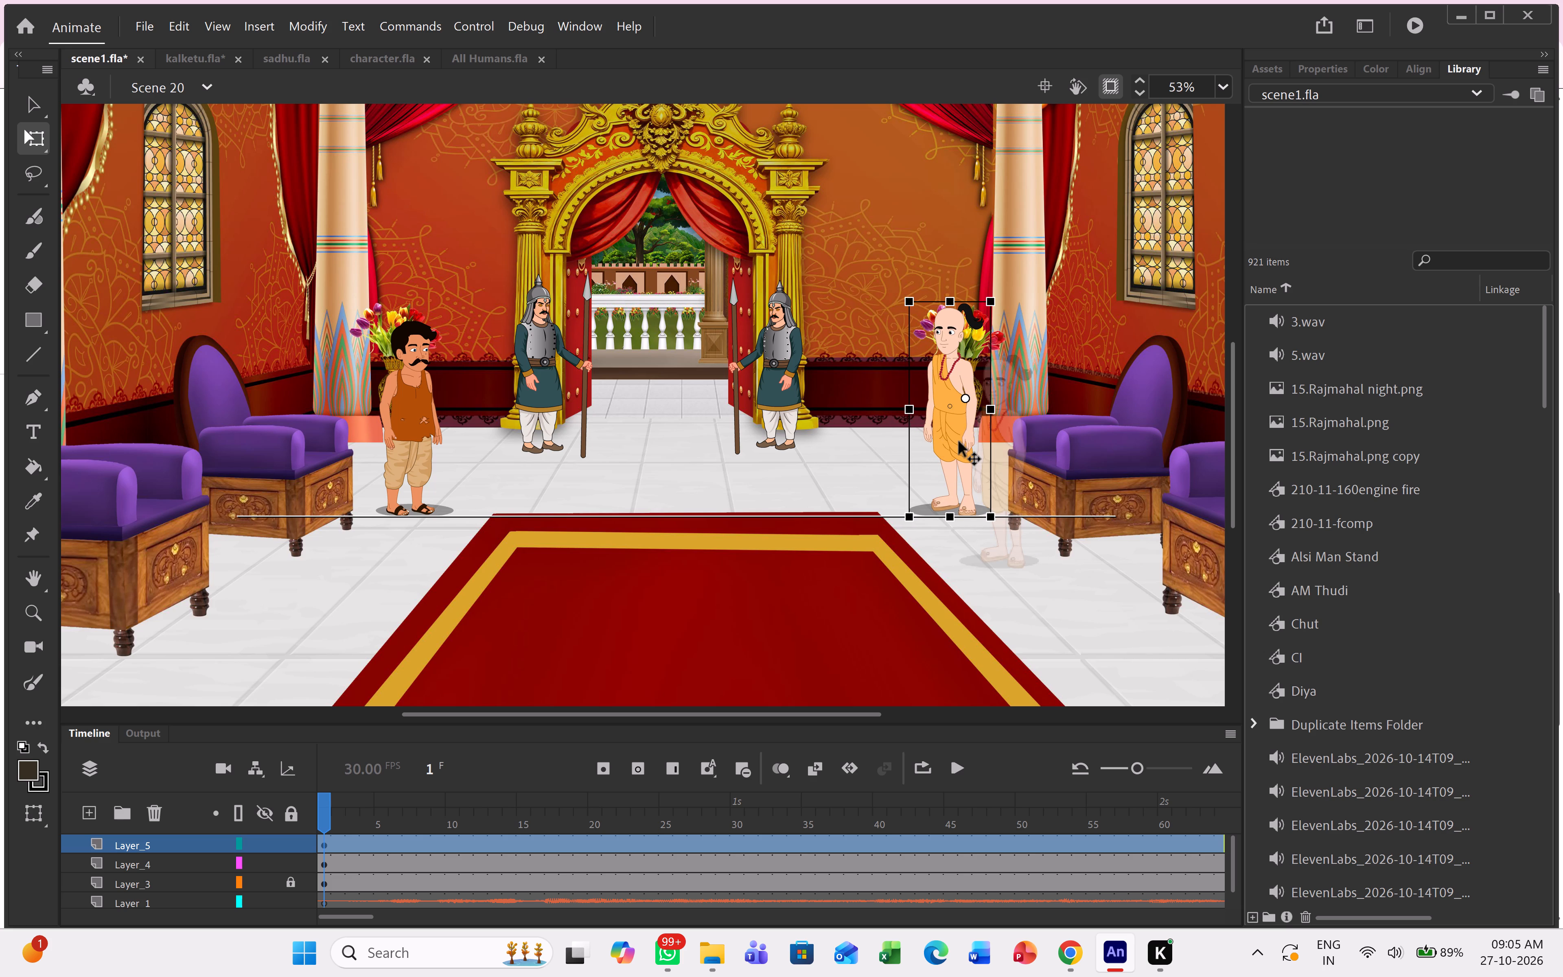
left_click_drag(963, 458, 967, 467)
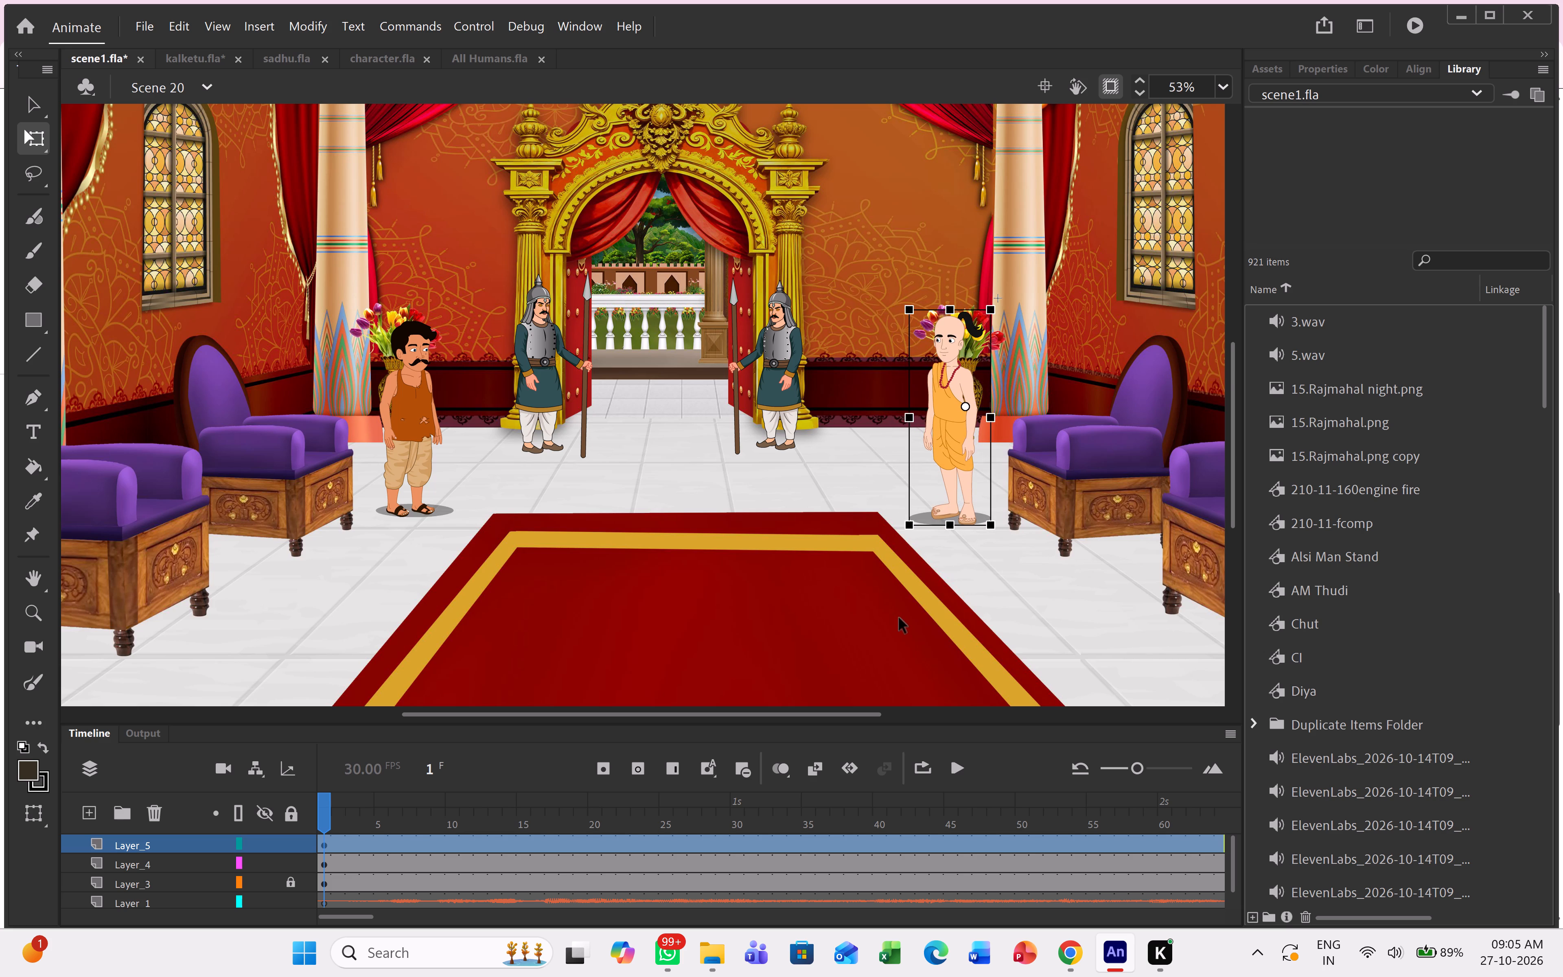
scroll(899, 618, "down", 3, "ctrl")
scroll(895, 585, "down", 1)
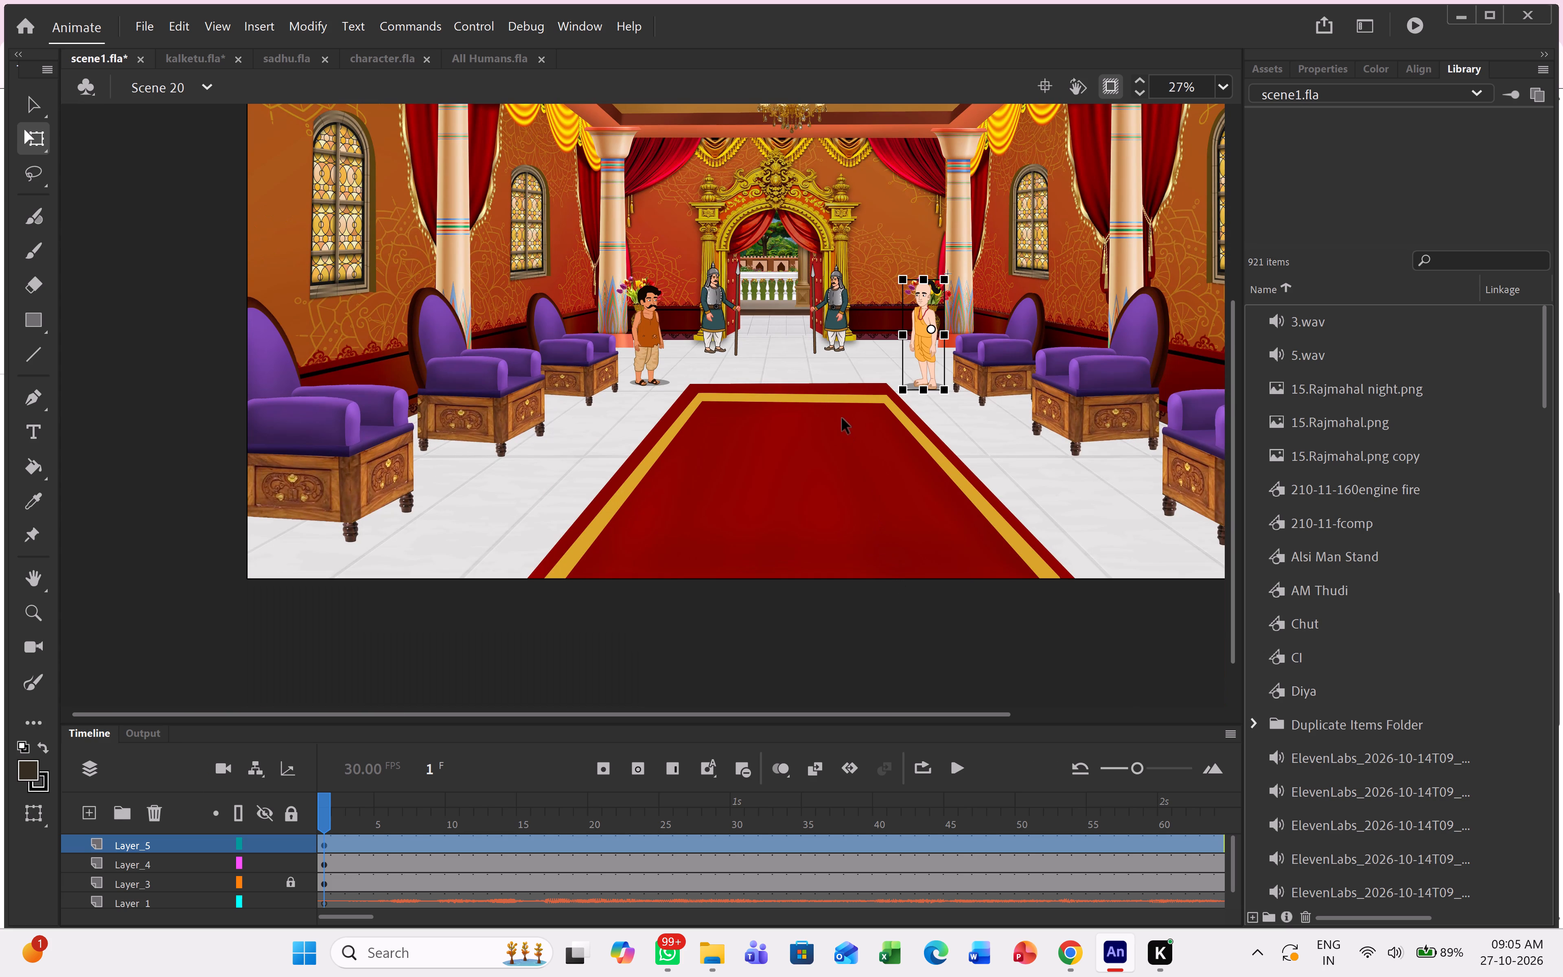
left_click(792, 396)
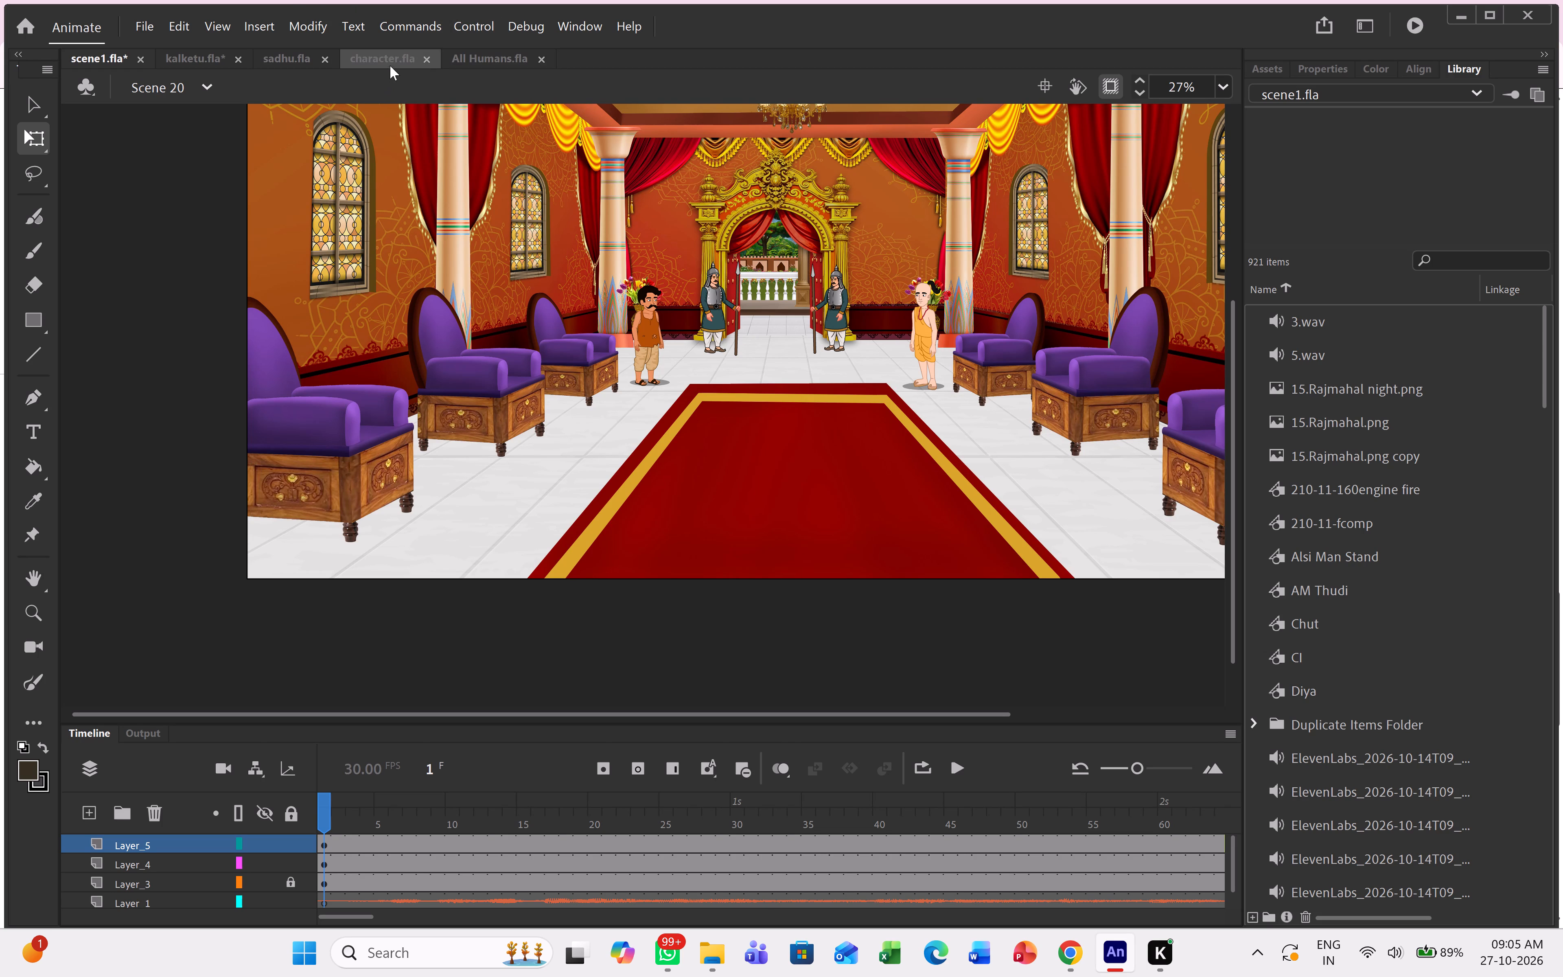
Copy the seated young man in the grey shirt from All Humans.fla and paste him into Scene 20 of scene1.fla.
left_click(468, 63)
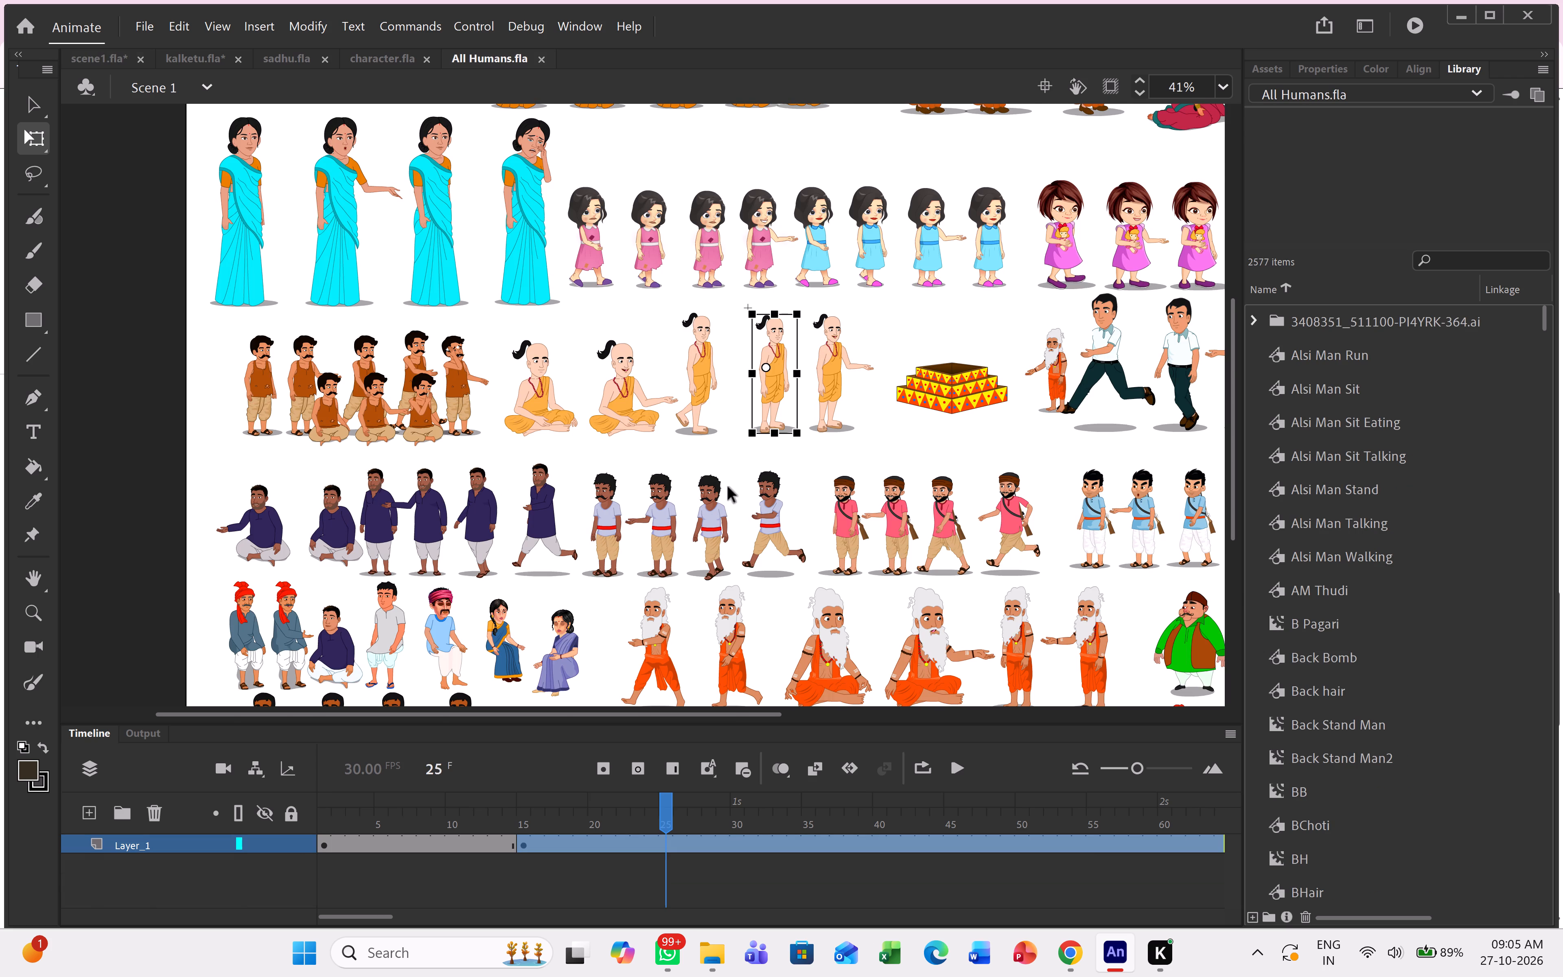
scroll(728, 487, "down", 1)
left_click(443, 461)
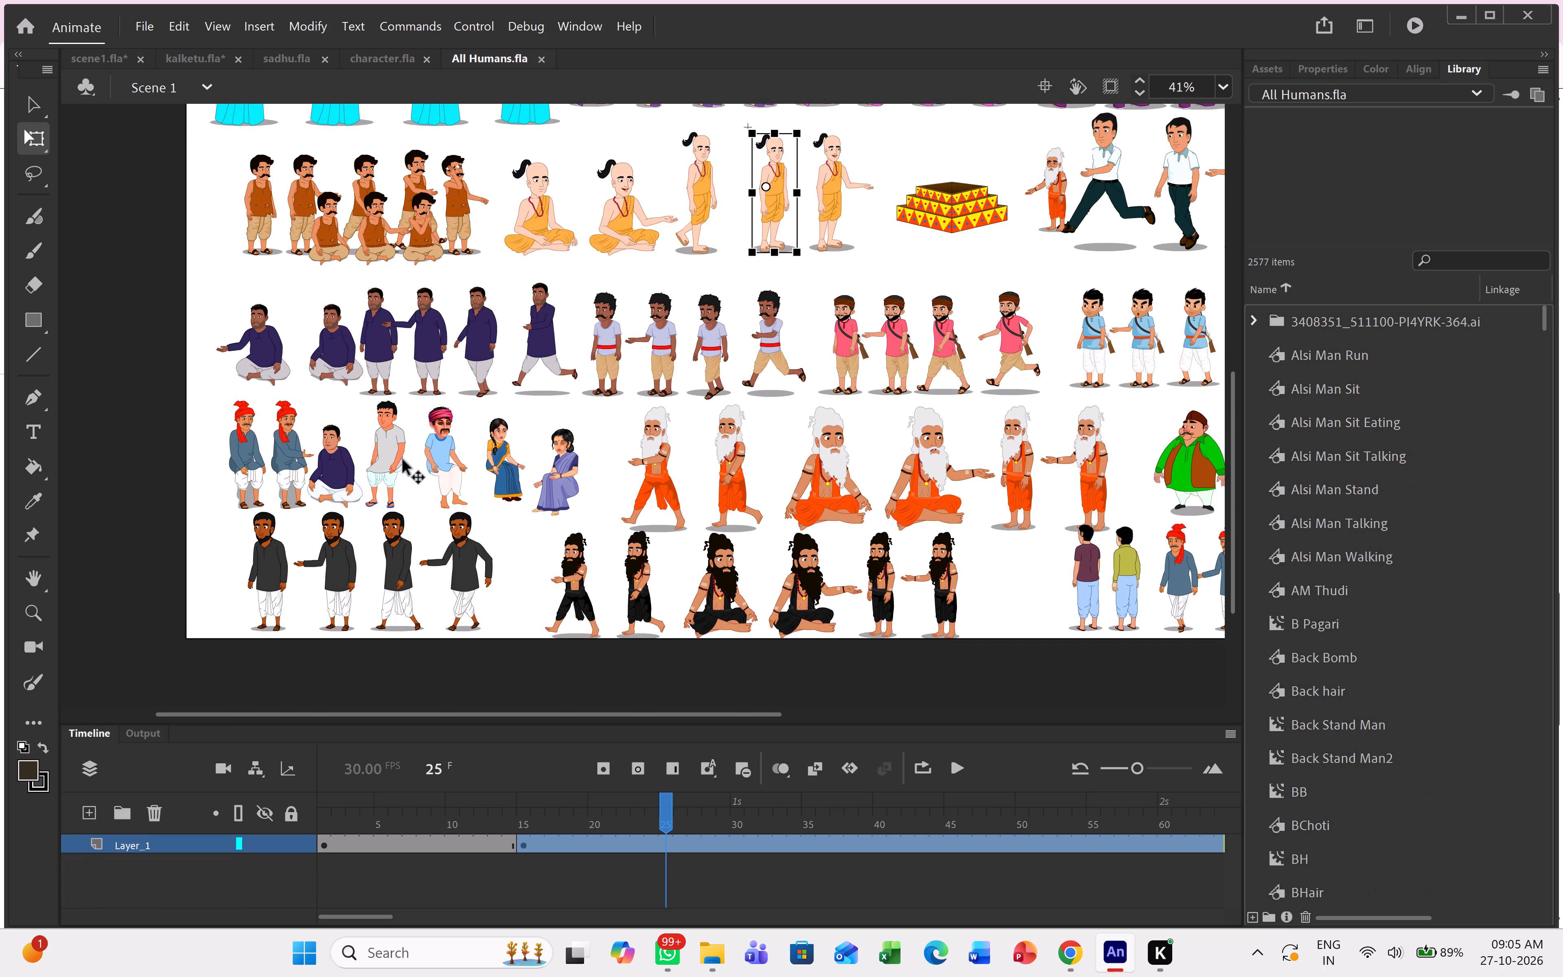
left_click(394, 460)
left_click(378, 468)
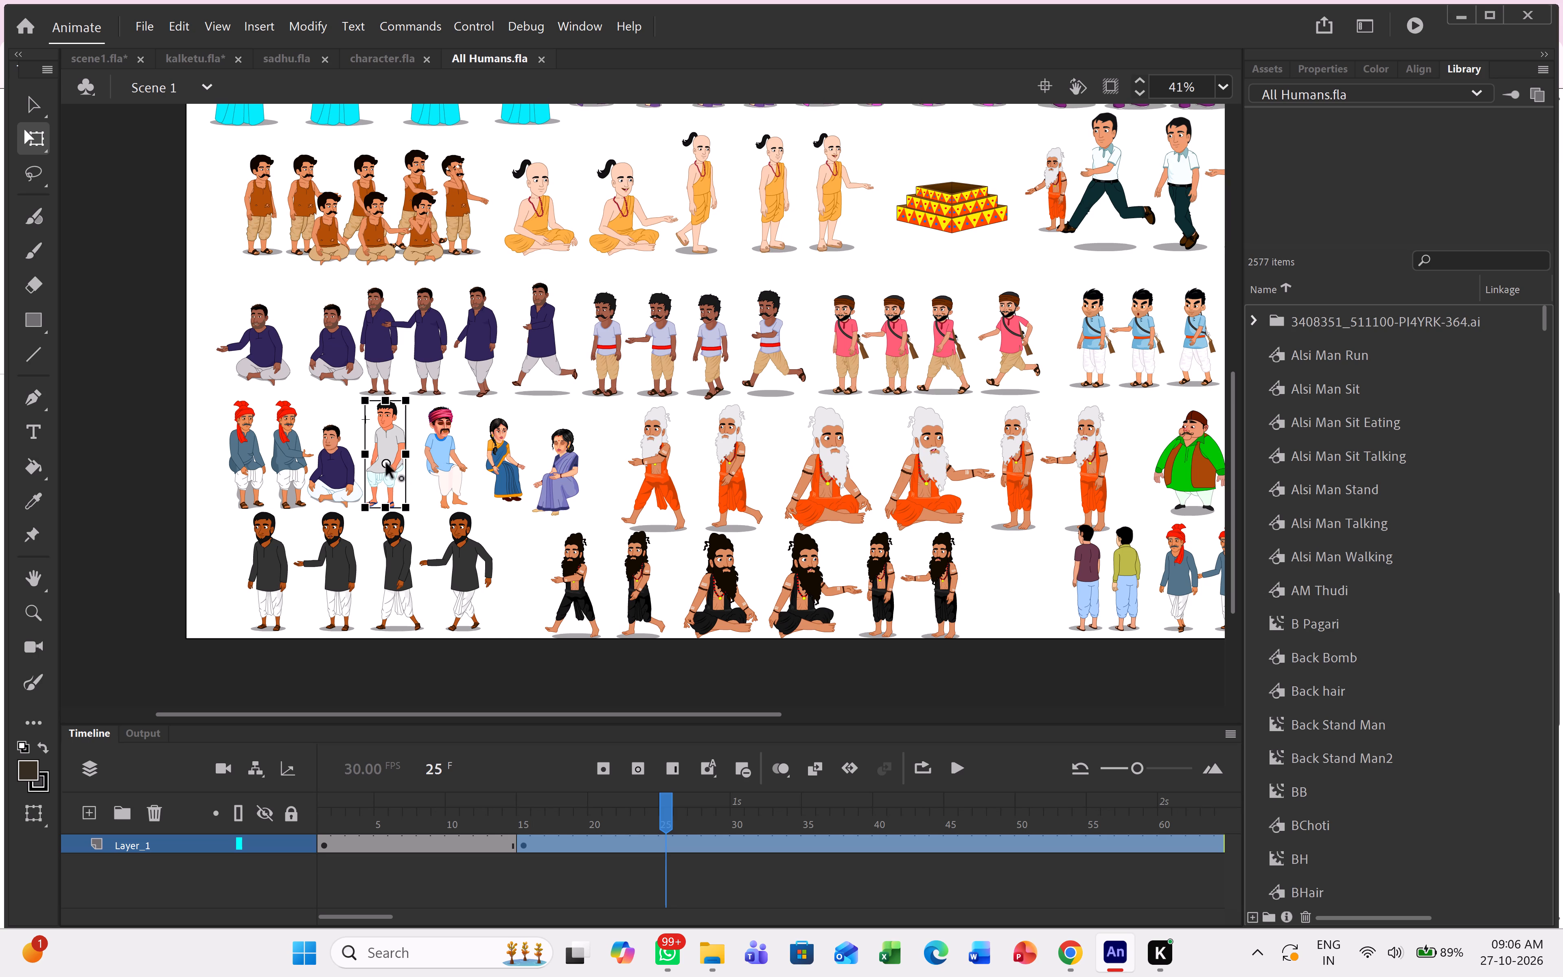
key("ctrl+c")
key("ctrl+c")
key("ctrl+c")
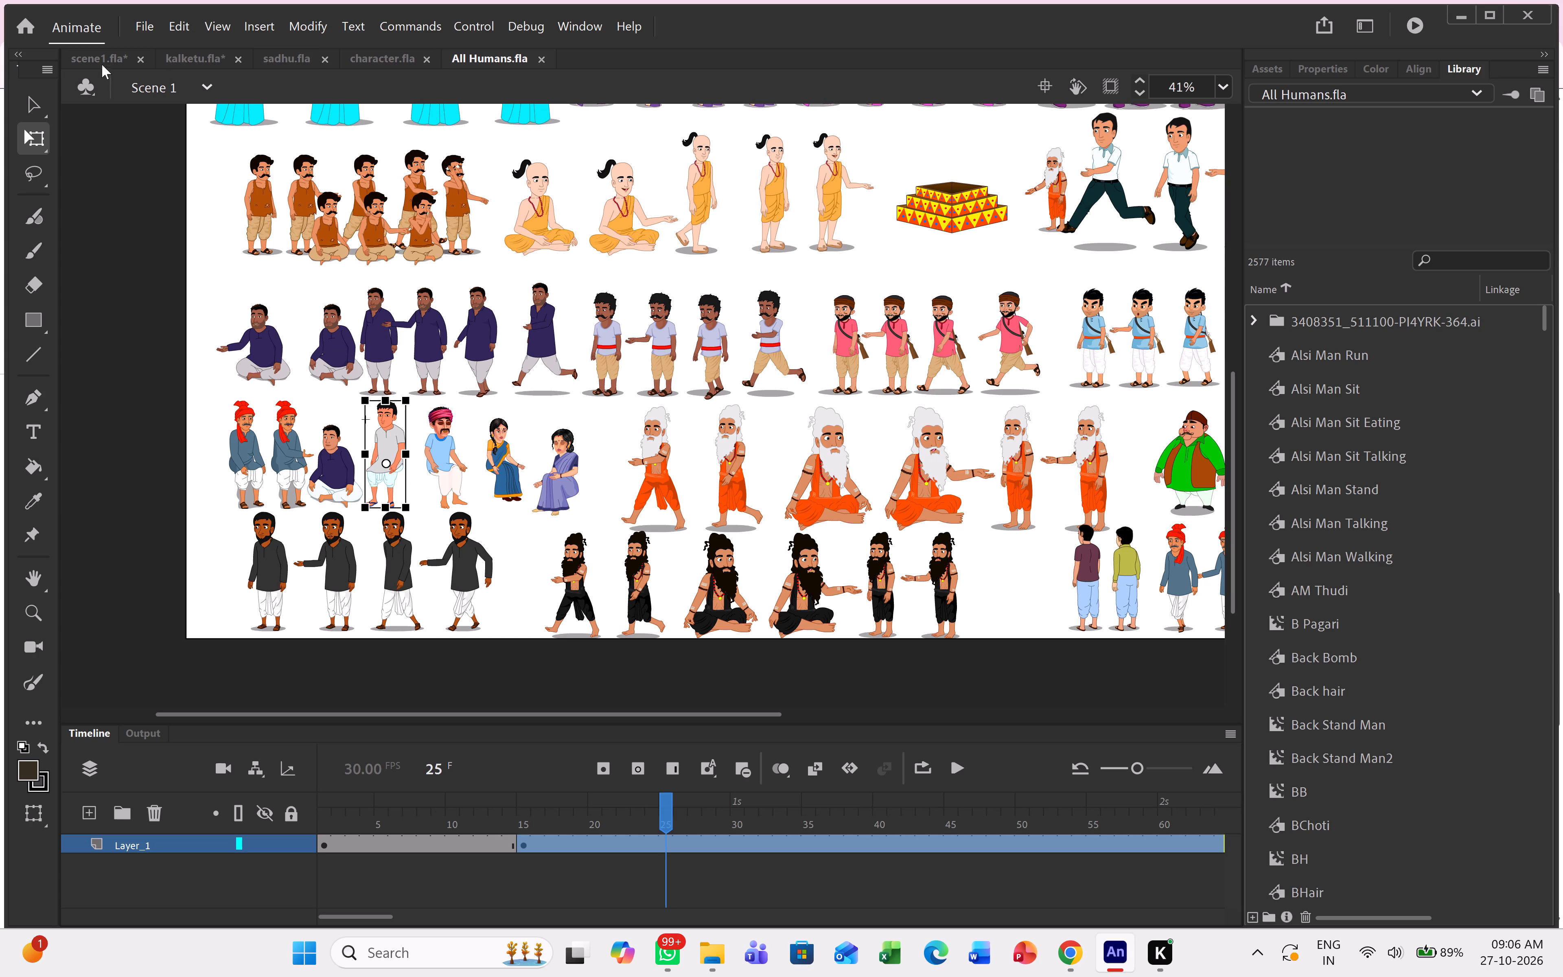
left_click(102, 64)
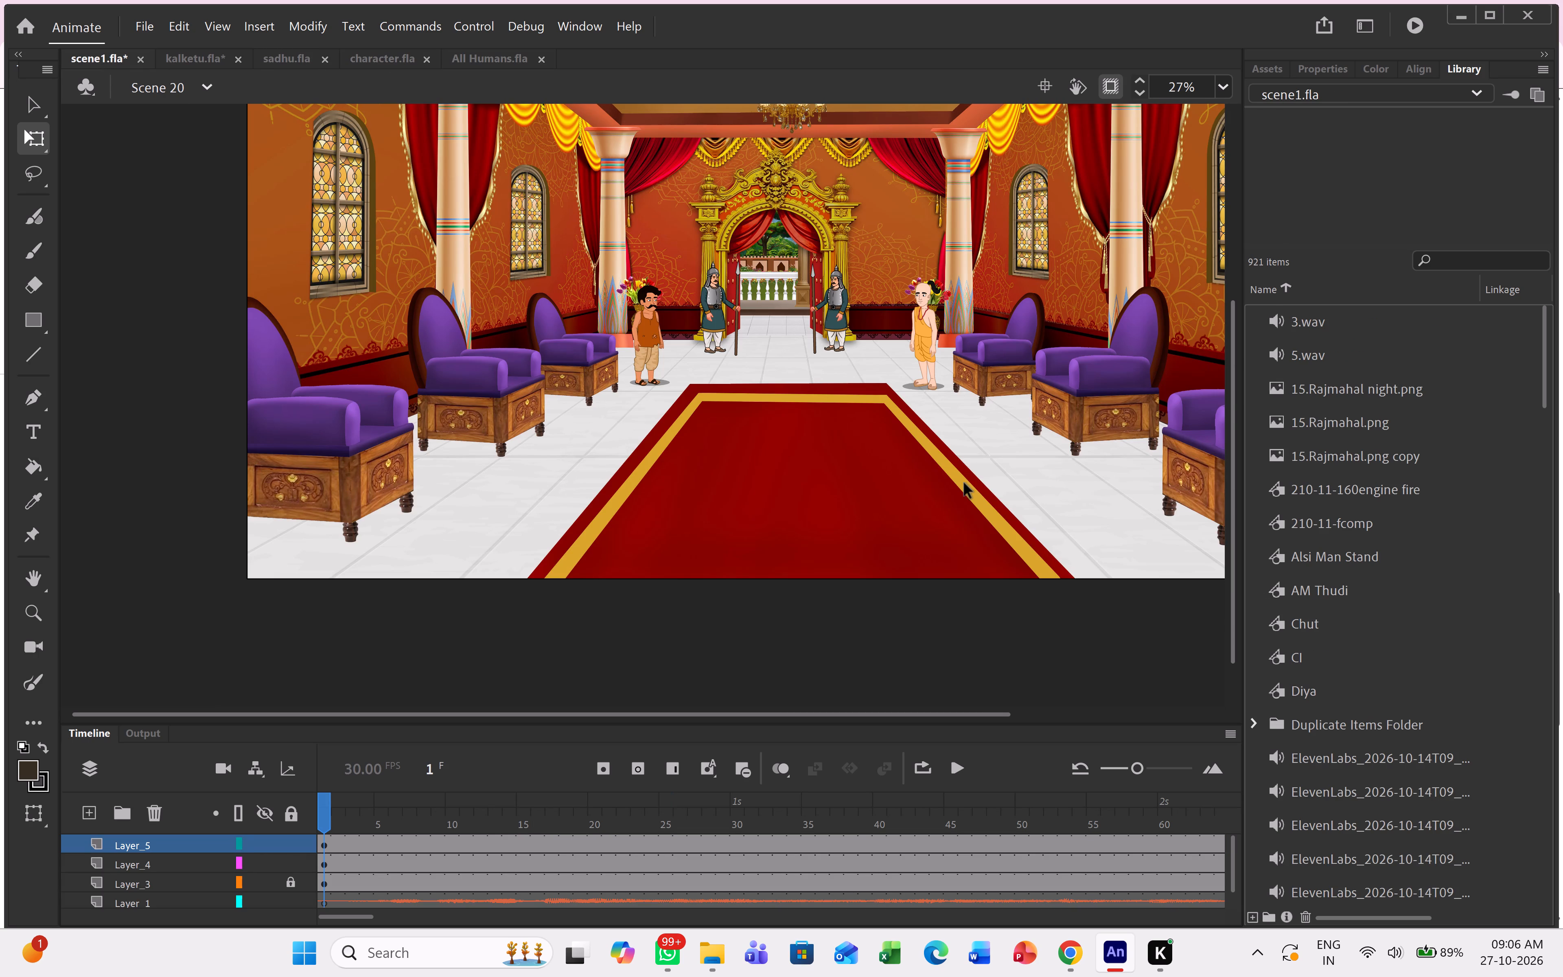
key("ctrl+v")
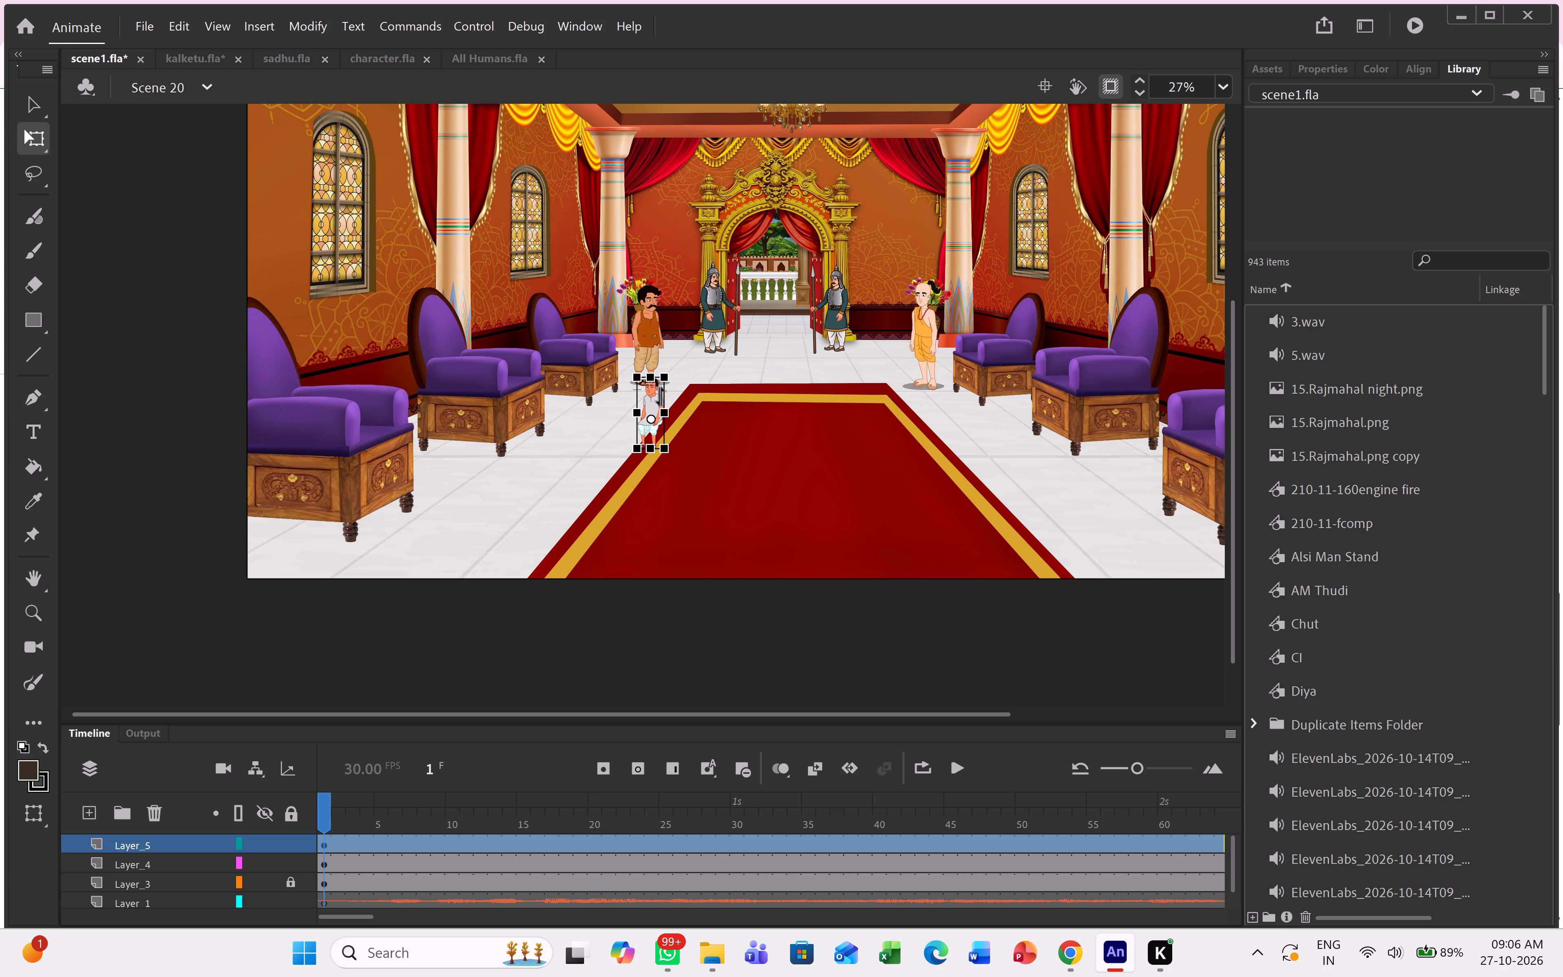
Move the pasted grey-shirted man onto the rear purple chair next to the monk.
left_click_drag(648, 403, 653, 403)
left_click_drag(673, 401, 957, 344)
key("ctrl+z")
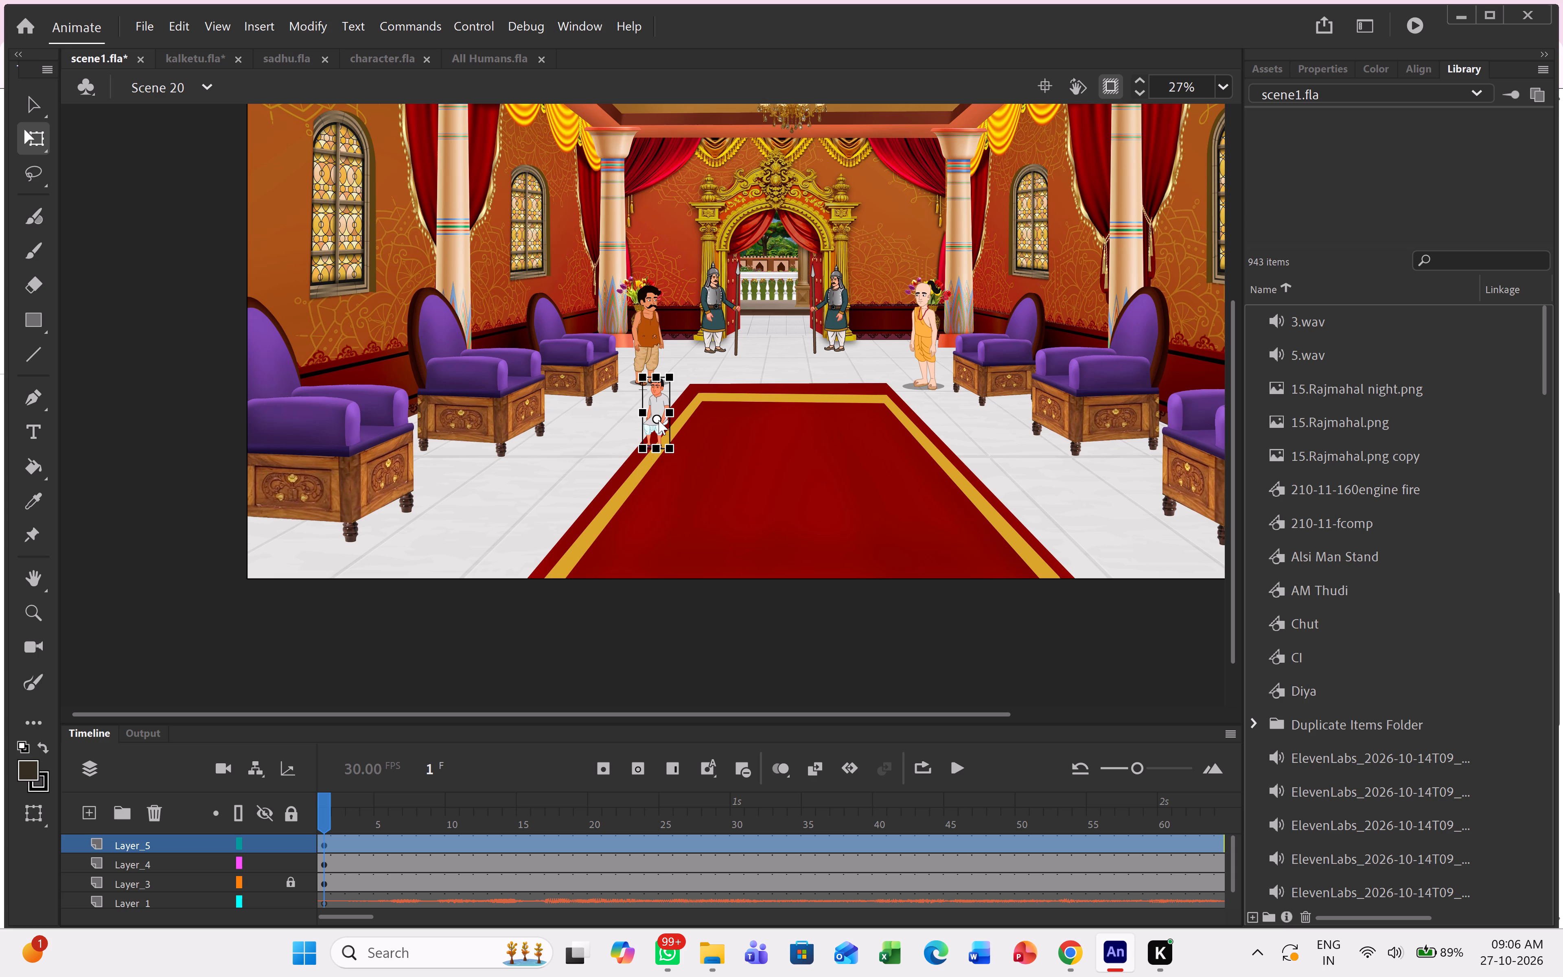
left_click_drag(657, 403, 890, 349)
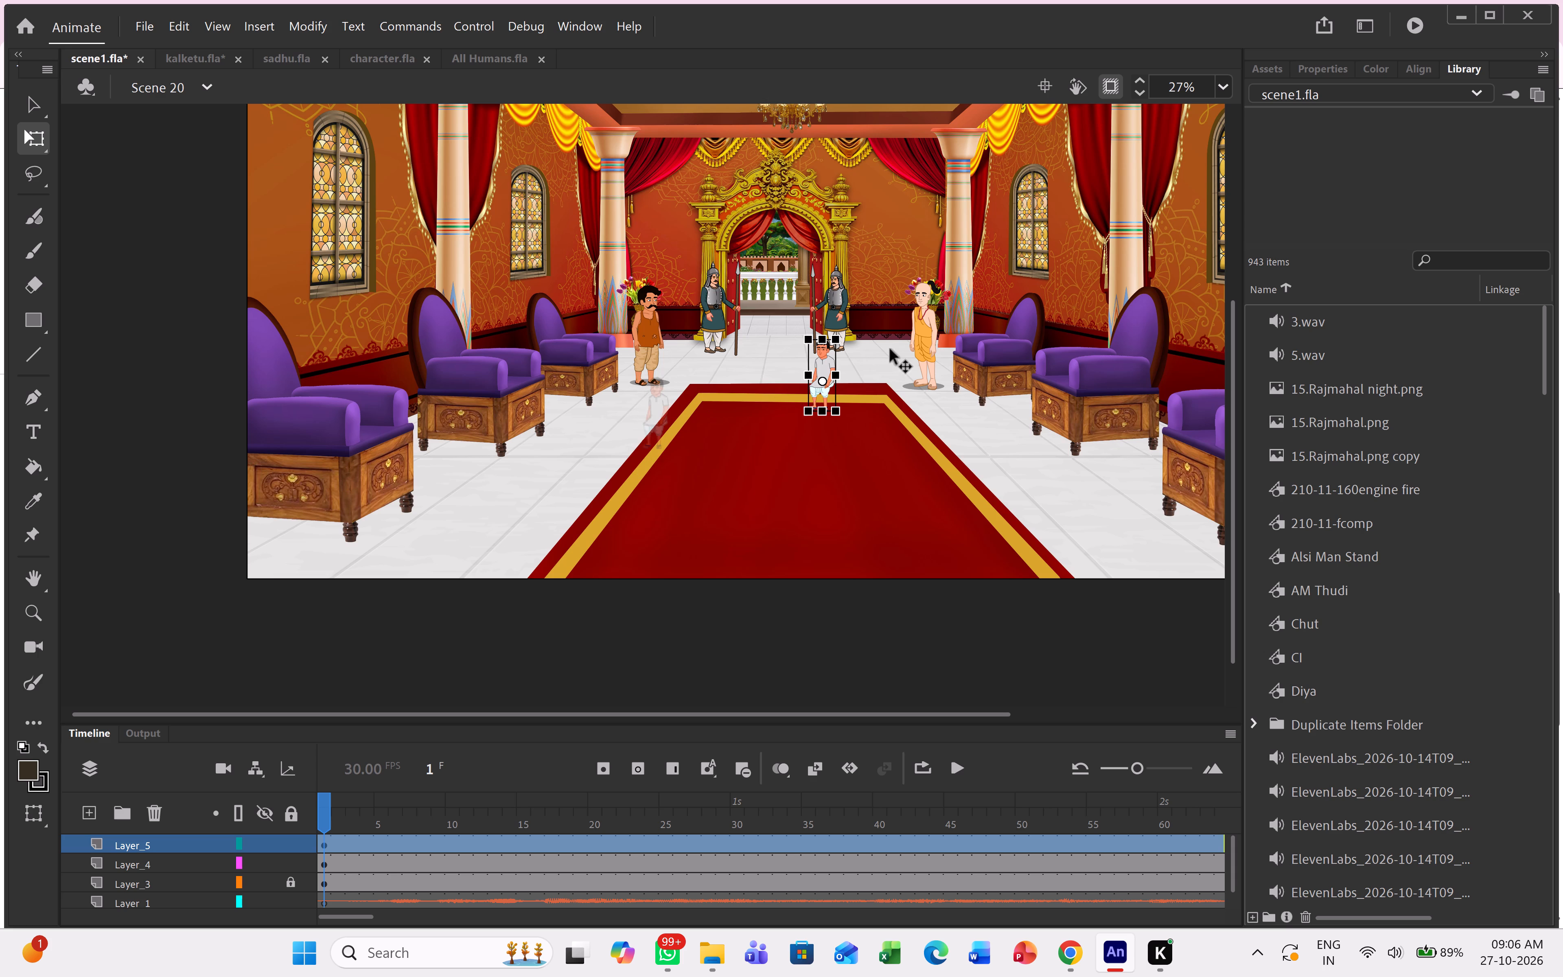
left_click_drag(890, 349, 972, 334)
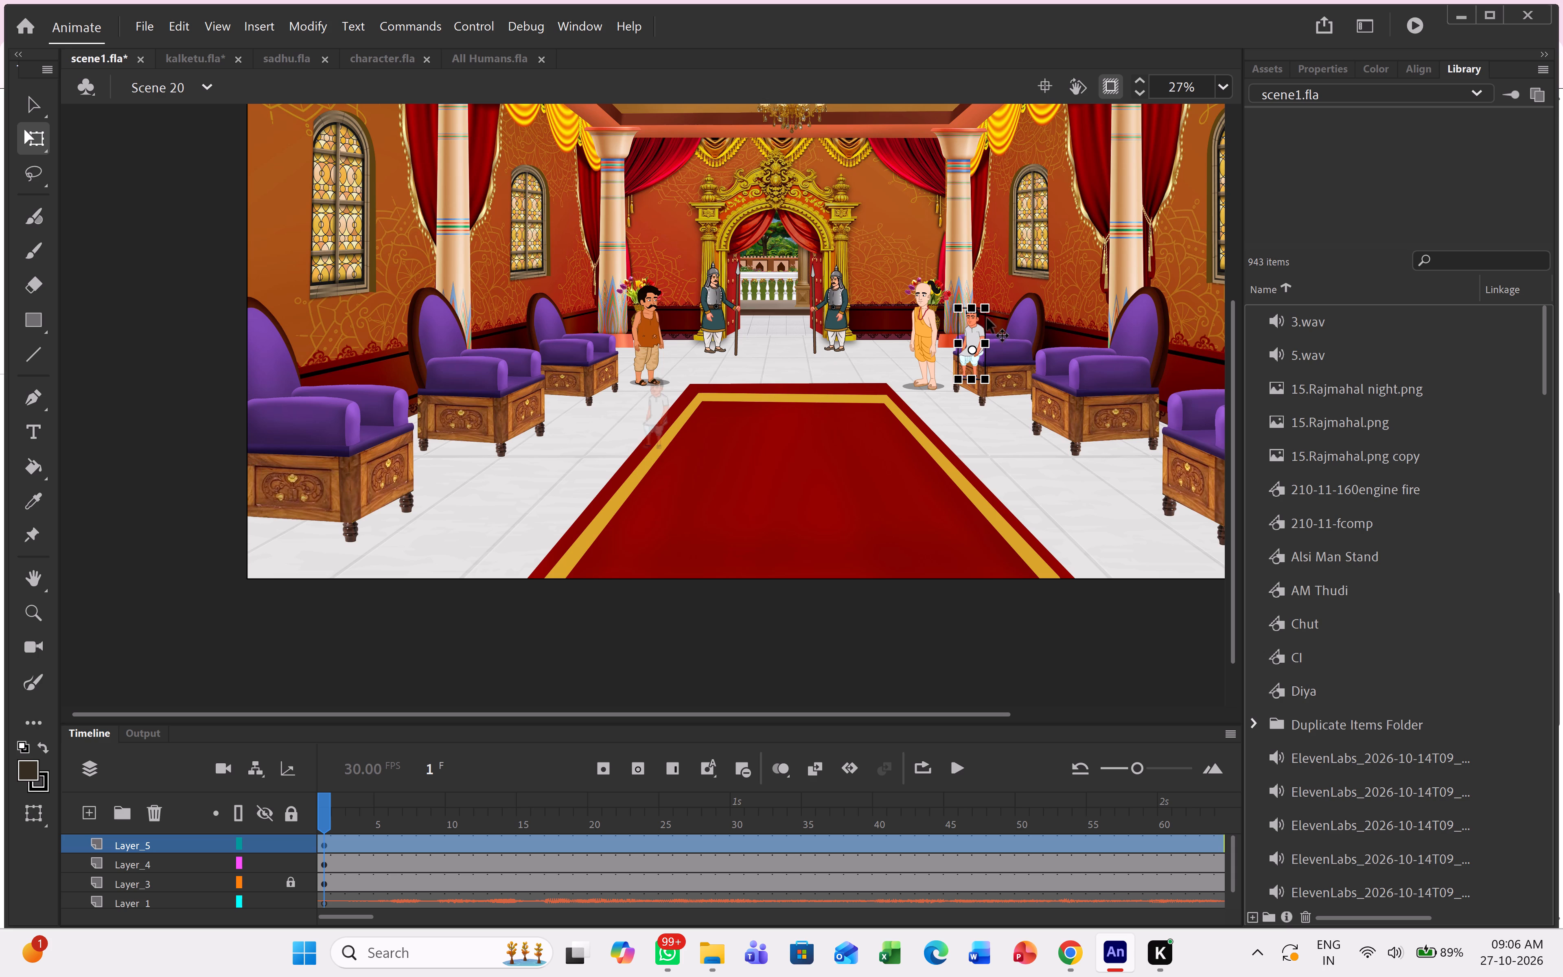
Enlarge the grey-shirted man to about the monk's scale and adjust his seat on the rear chair.
scroll(988, 308, "up", 11, "ctrl")
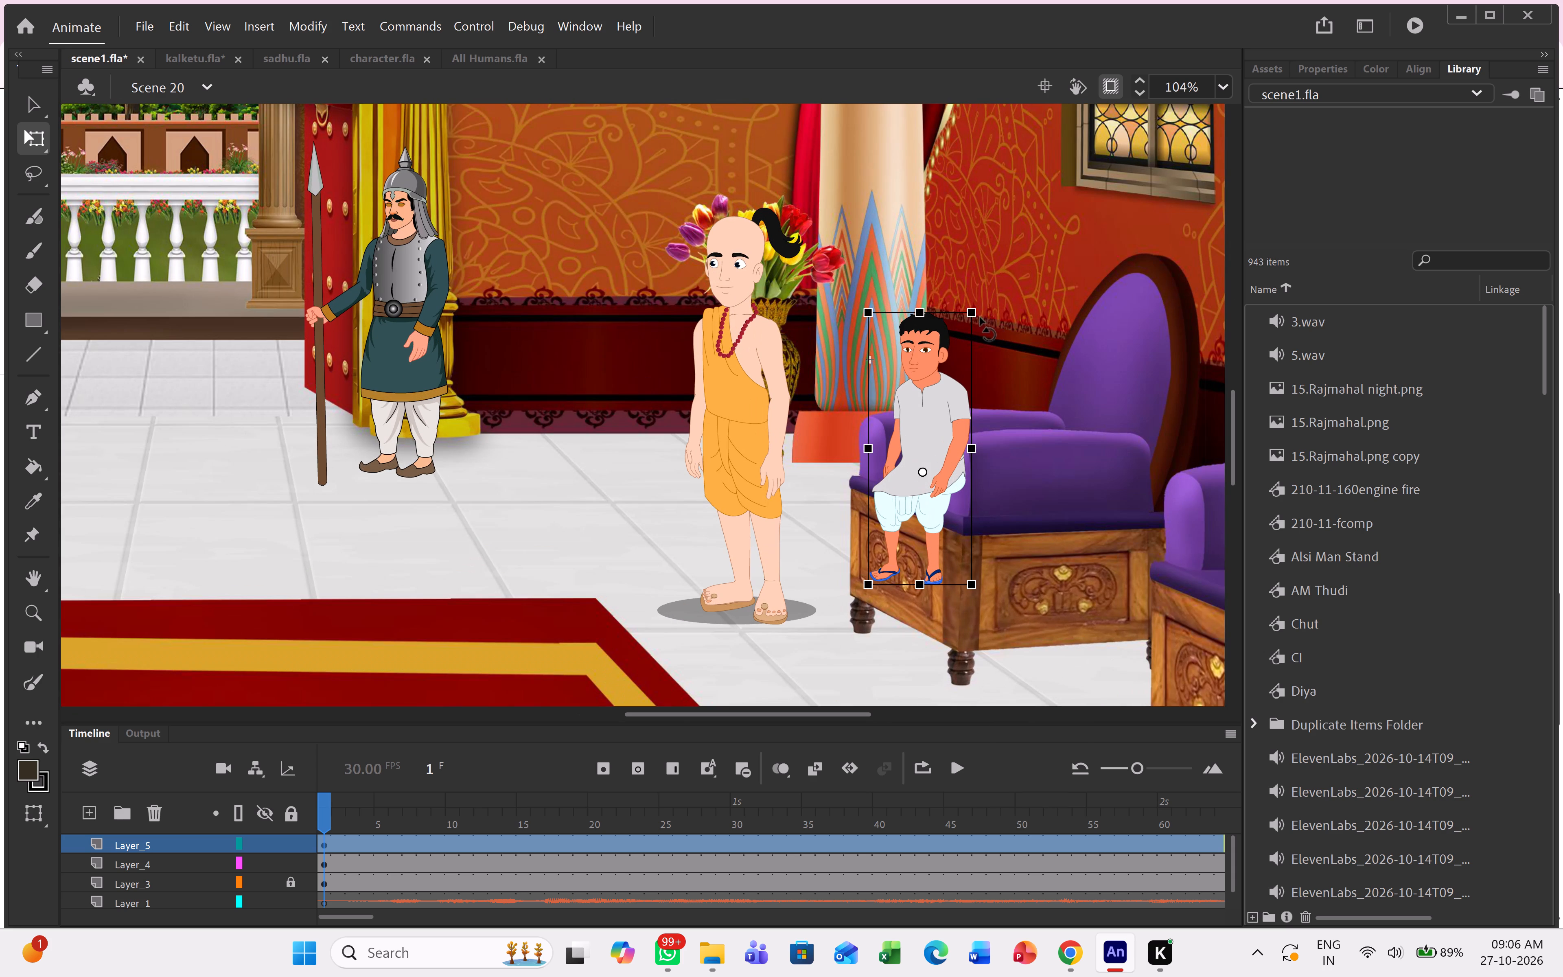
left_click_drag(974, 316, 1022, 252, "shift")
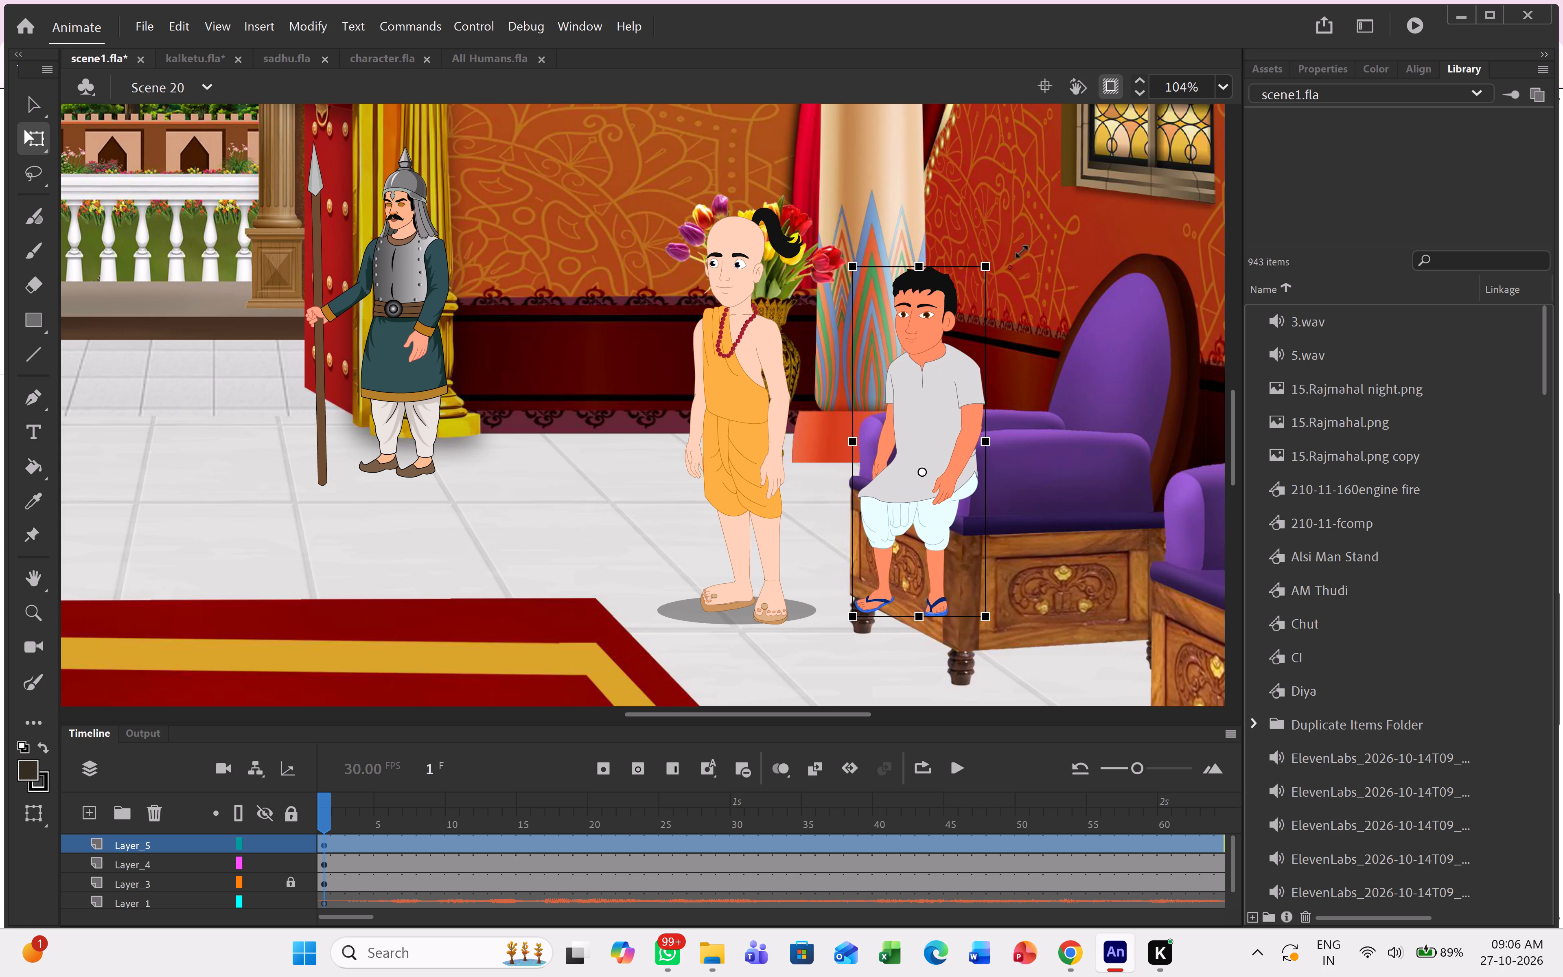
left_click_drag(1022, 252, 1027, 246, "shift")
left_click_drag(930, 442, 930, 419)
right_click(930, 442)
left_click_drag(932, 423, 928, 429)
scroll(852, 524, "down", 10, "ctrl")
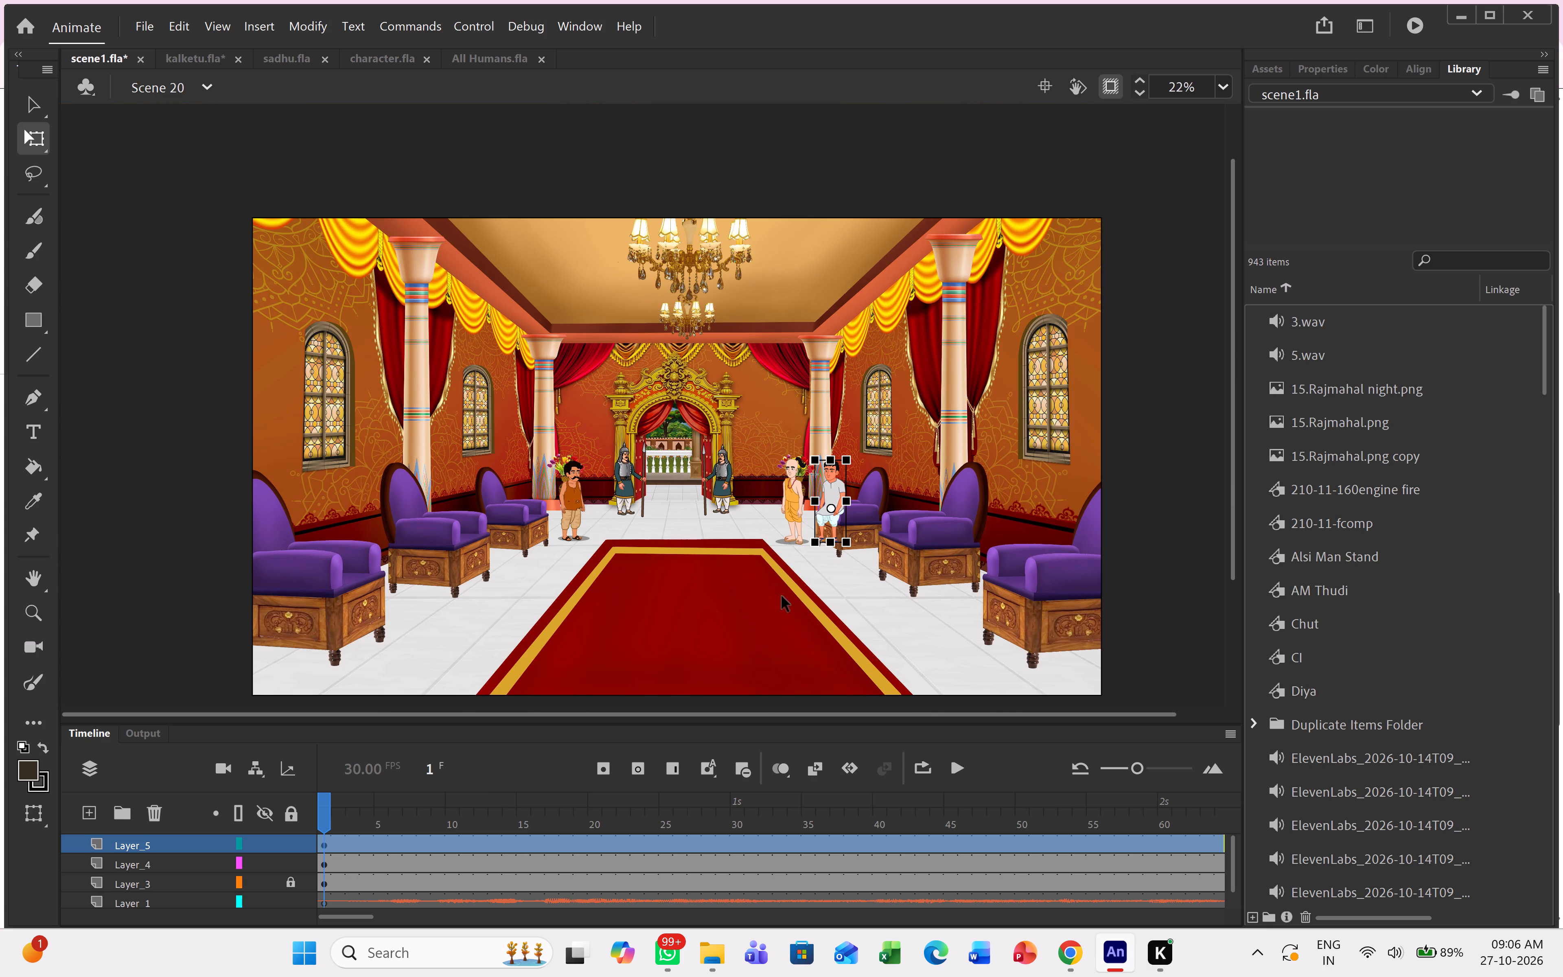
left_click(778, 561)
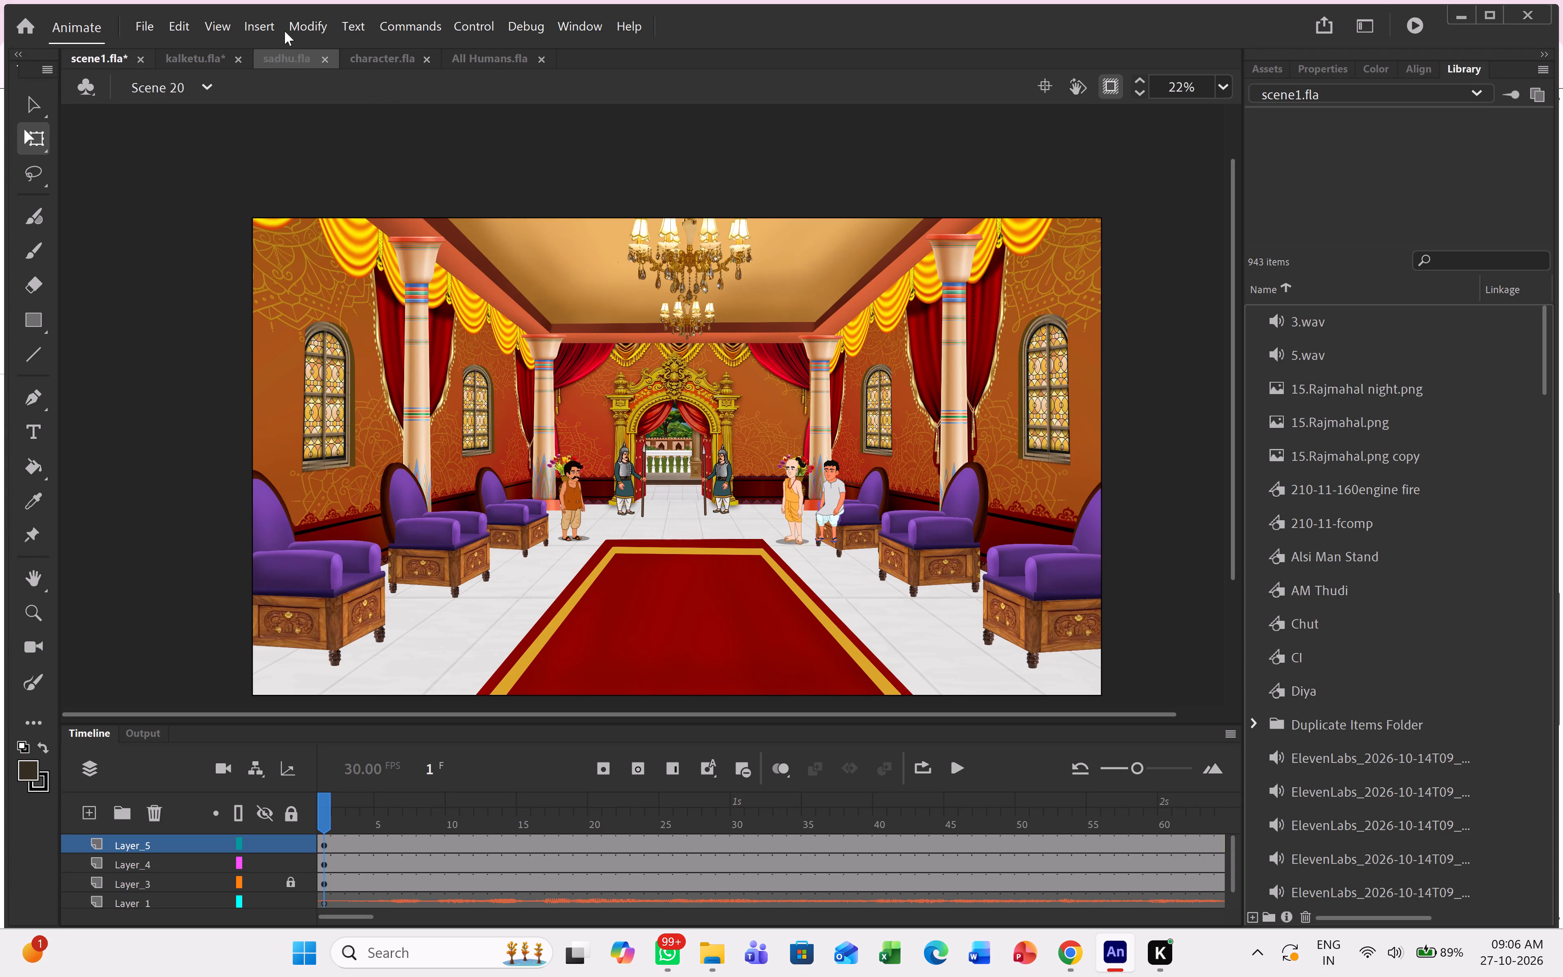
Copy the seated red-turbaned man with hands in his lap from All Humans.fla and paste him into Scene 20 of scene1.fla.
left_click(469, 59)
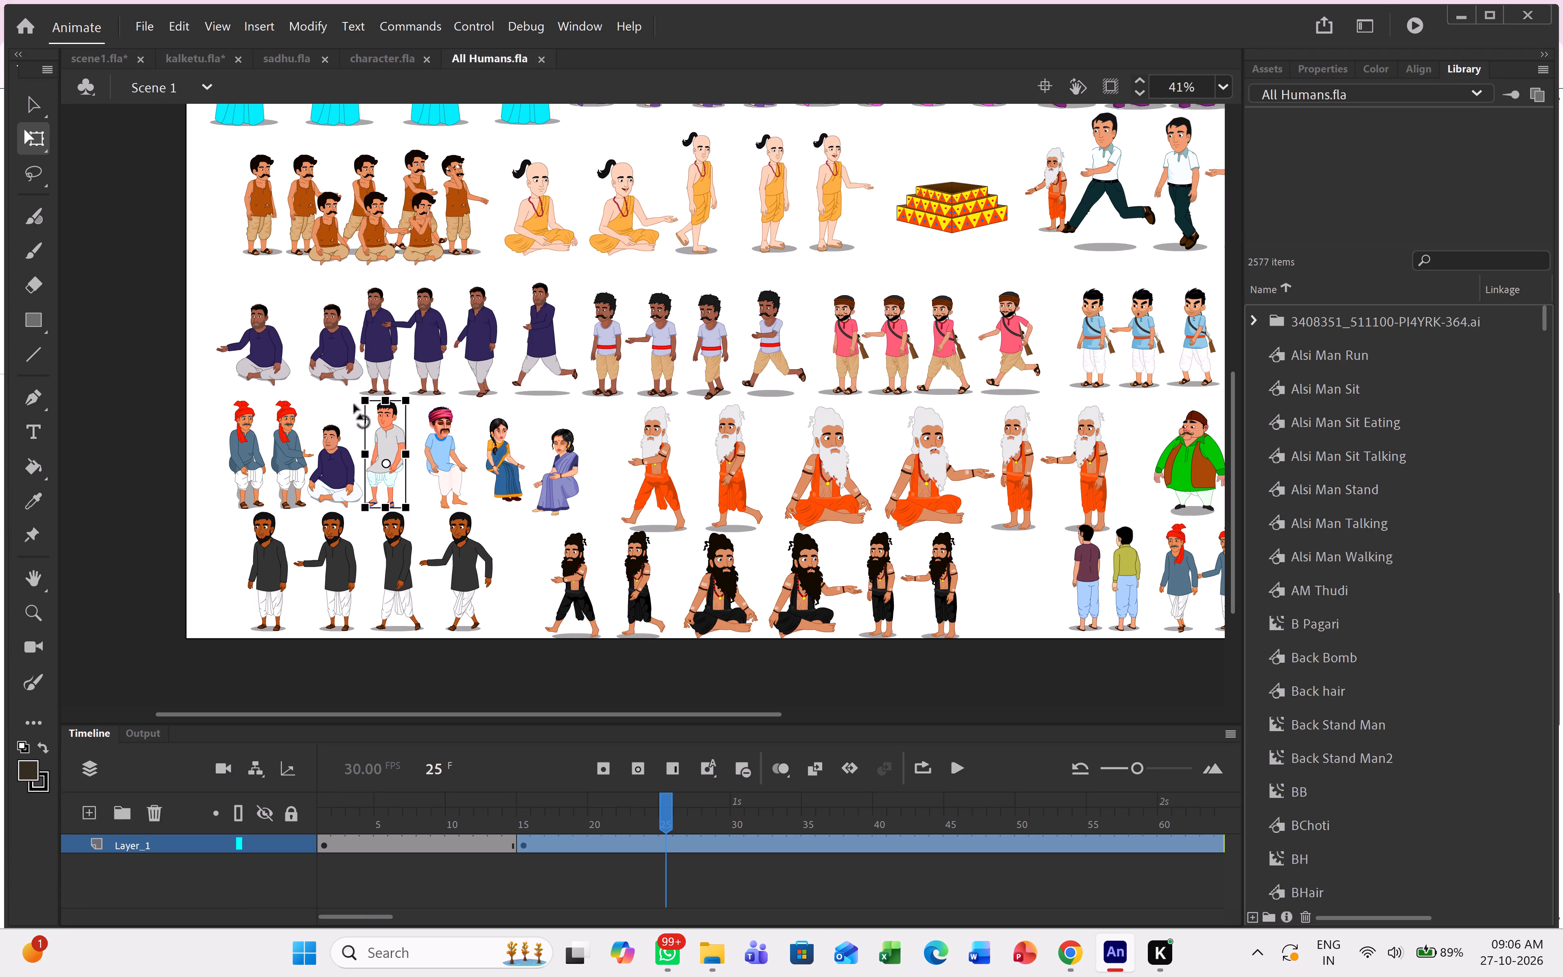
left_click(256, 466)
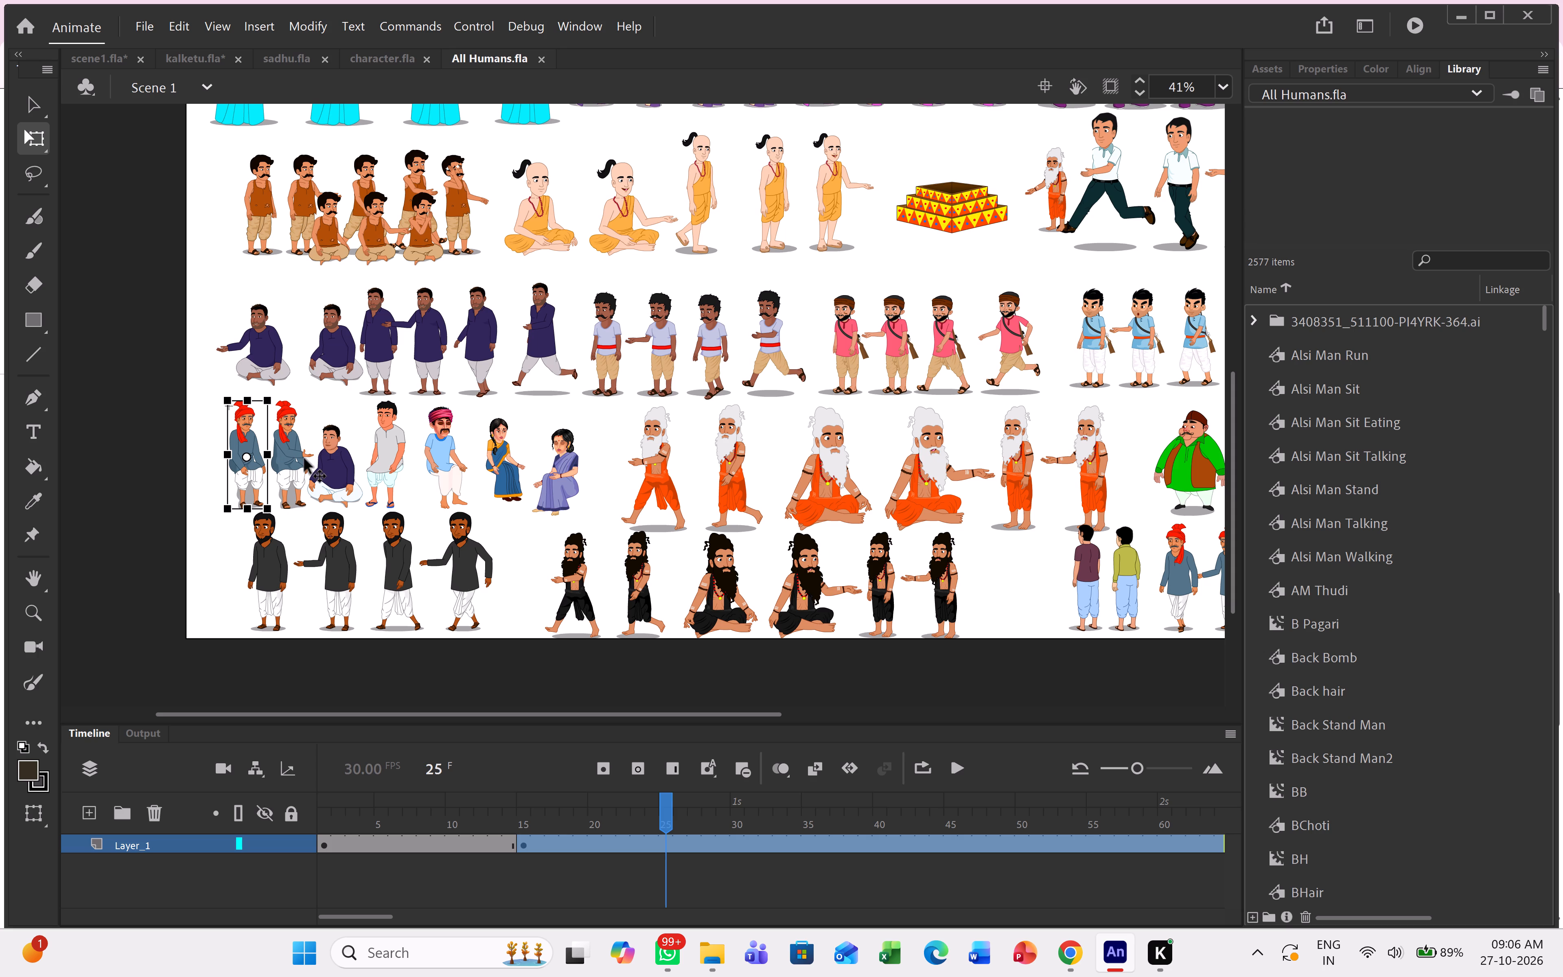
key("ctrl+c")
key("ctrl+c")
key("ctrl+c")
key("ctrl+c")
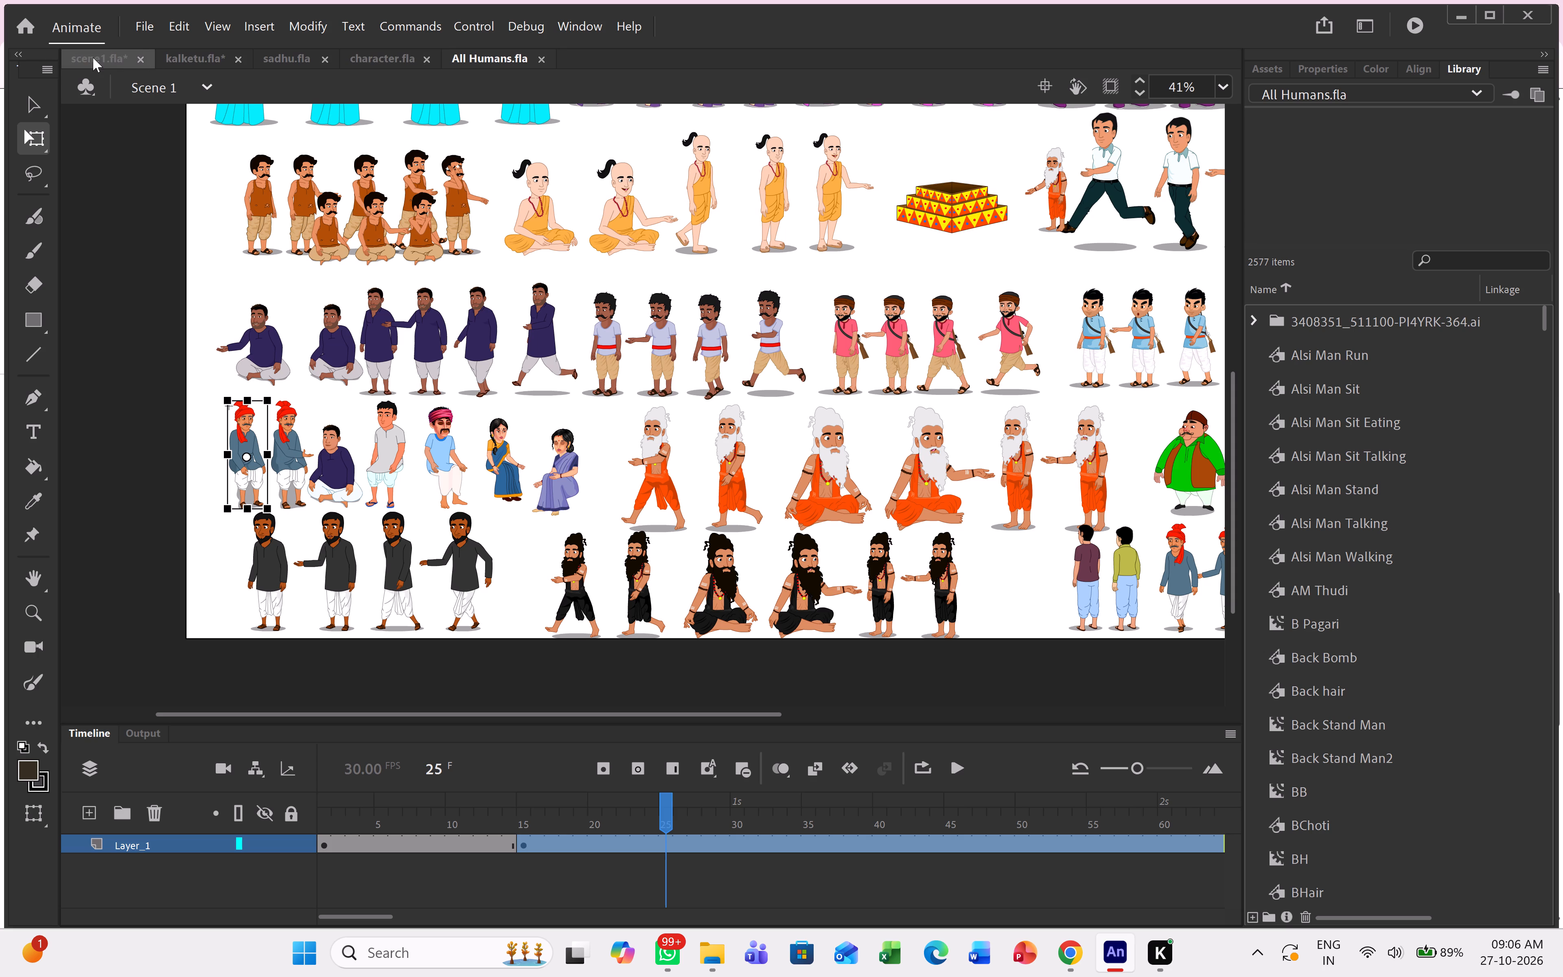
left_click(93, 57)
left_click(679, 603)
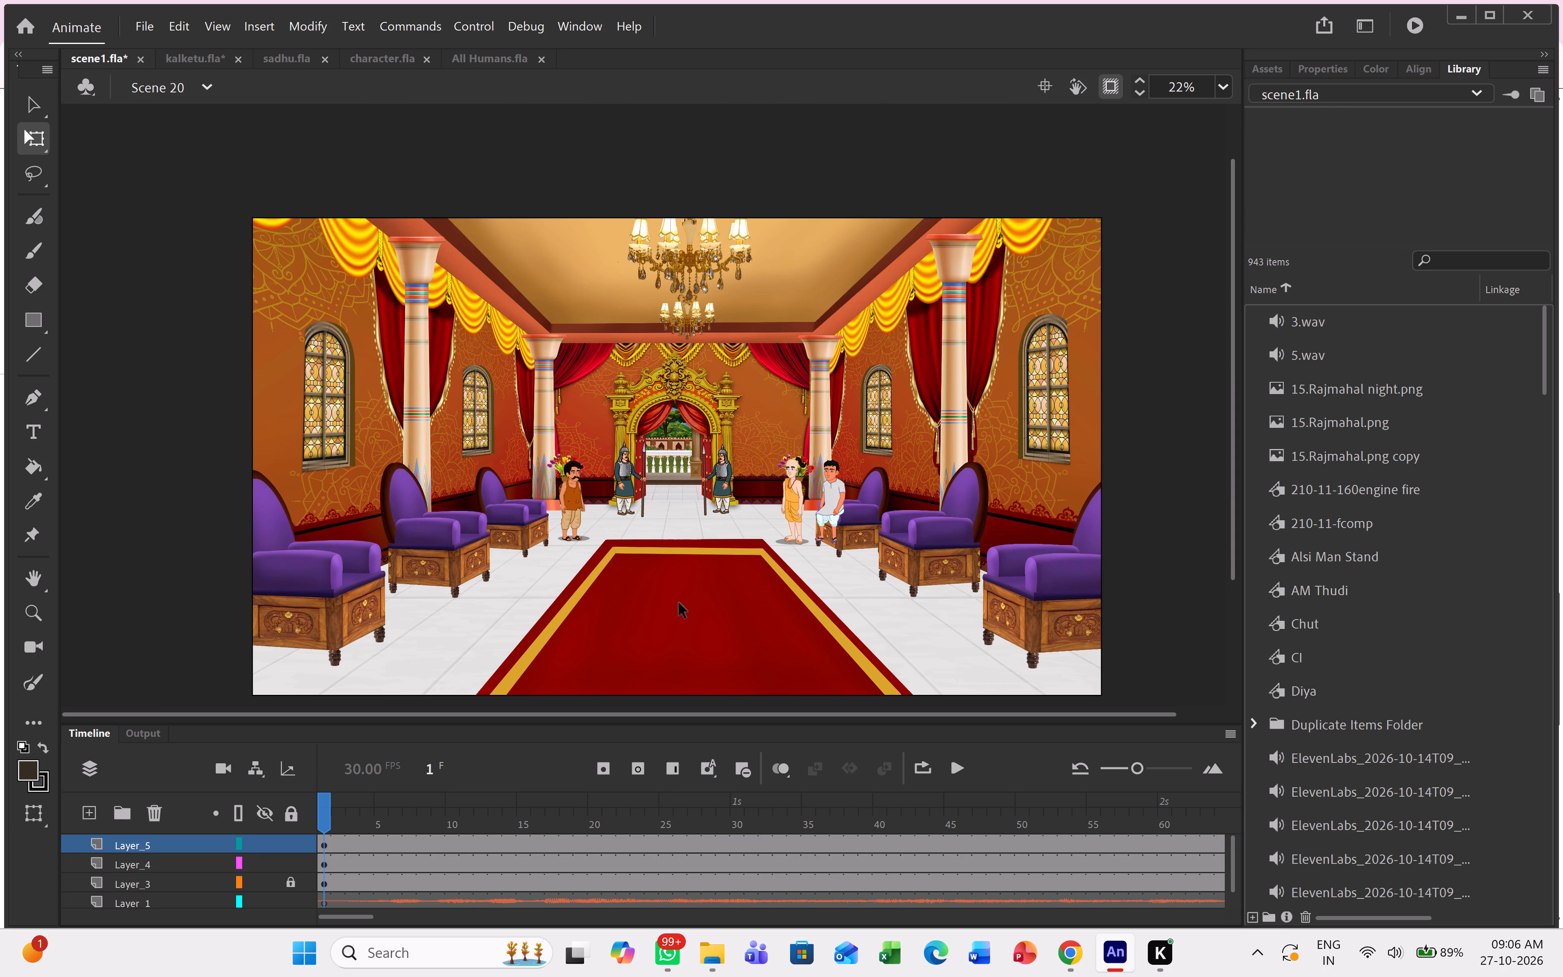
key("ctrl+v")
Enlarge the pasted red-turbaned man proportionally to match the scale of the other villagers.
scroll(661, 407, "up", 10, "ctrl")
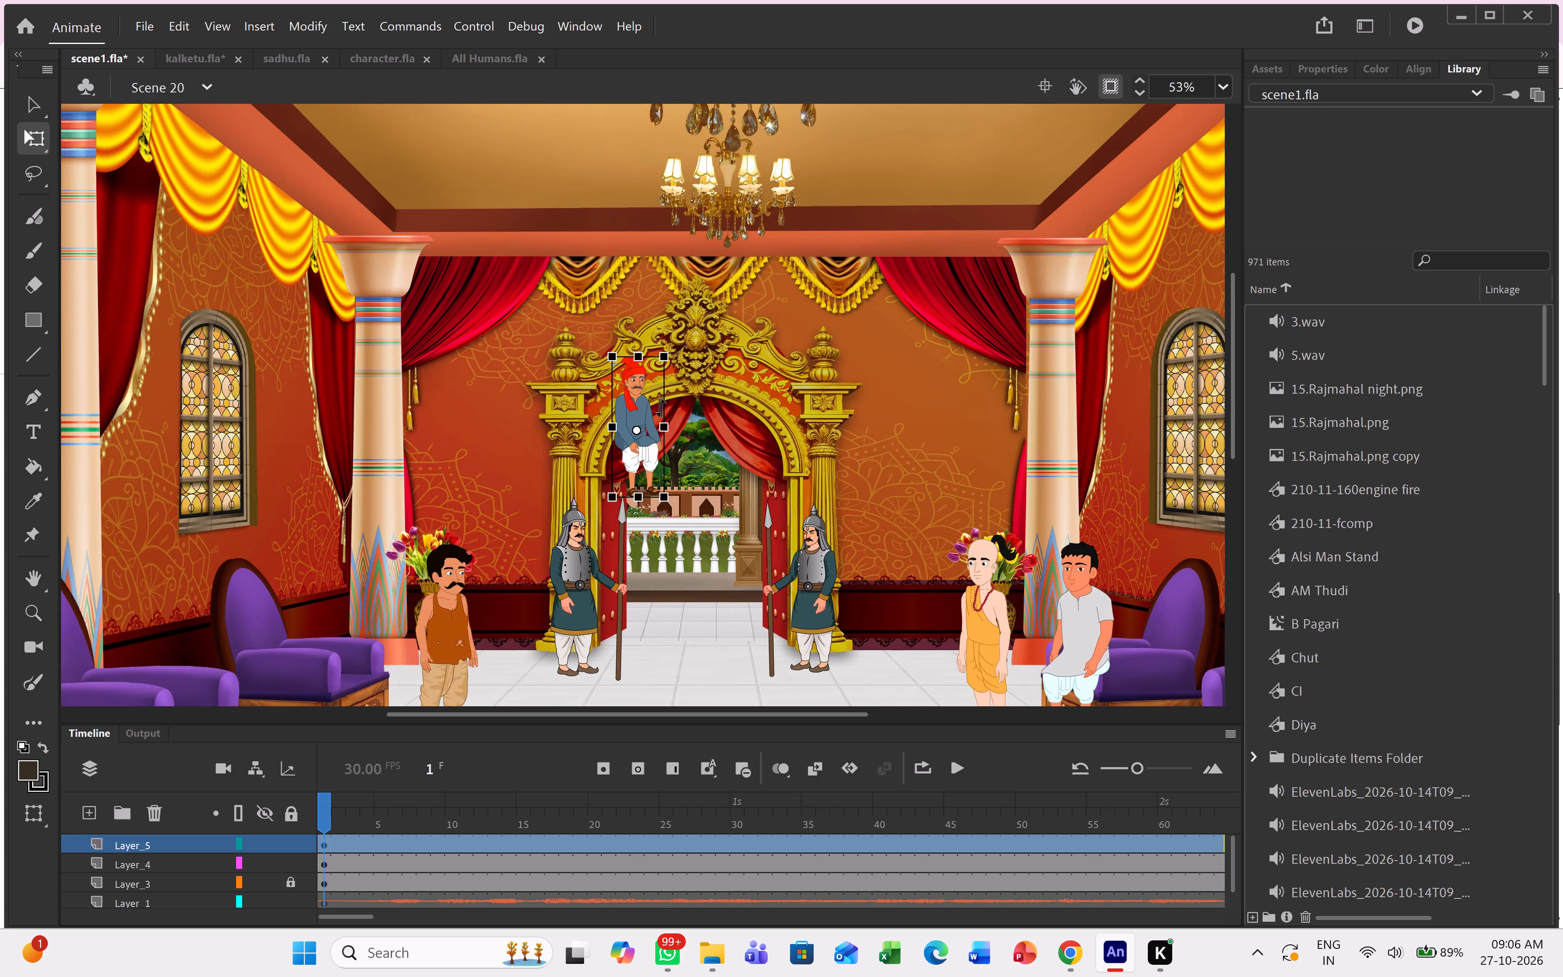
left_click_drag(665, 583, 693, 627, "shift")
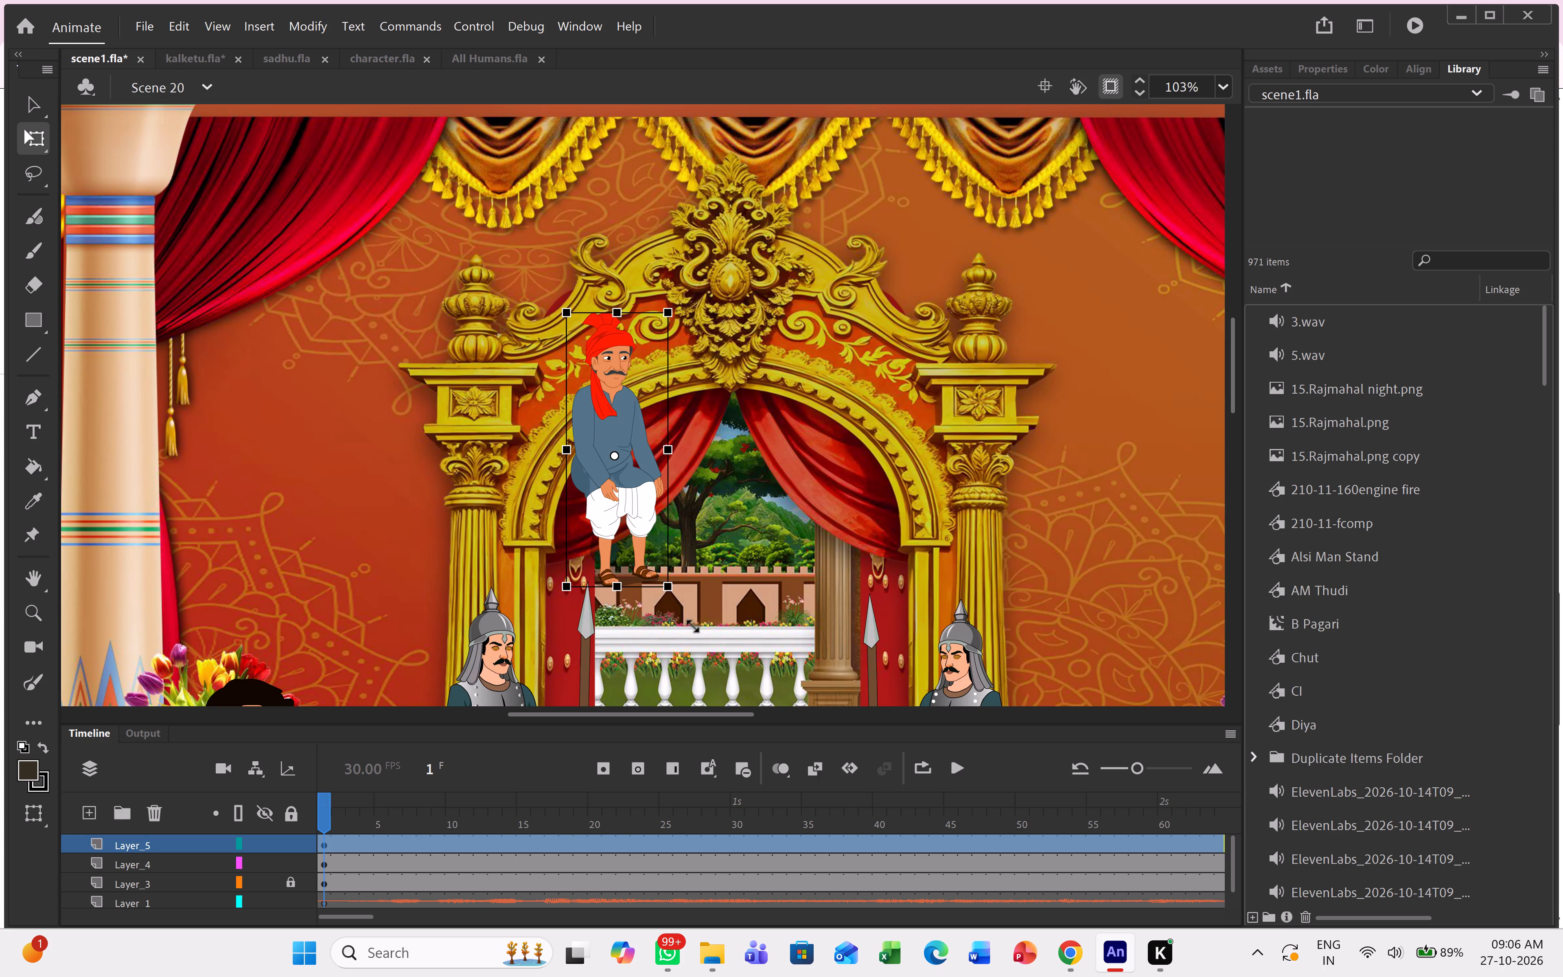
left_click_drag(693, 627, 702, 638, "shift")
Seat the red-turbaned man on the rear purple chair beside the standing moustached man.
scroll(634, 460, "down", 3, "ctrl")
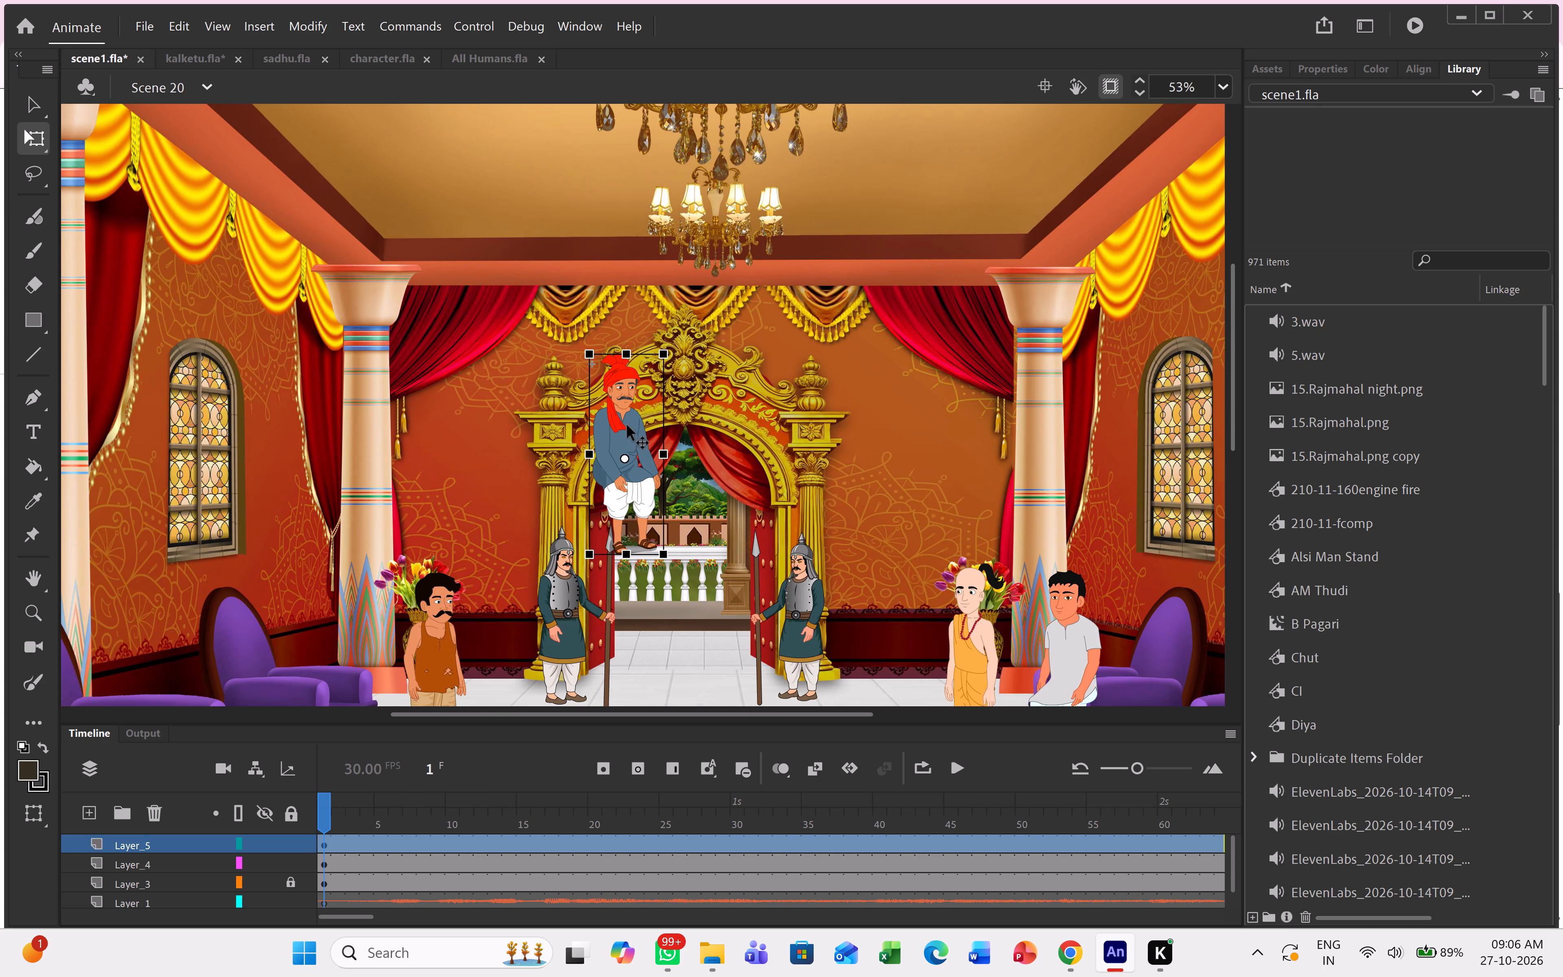
left_click_drag(626, 424, 351, 663)
scroll(358, 681, "down", 1)
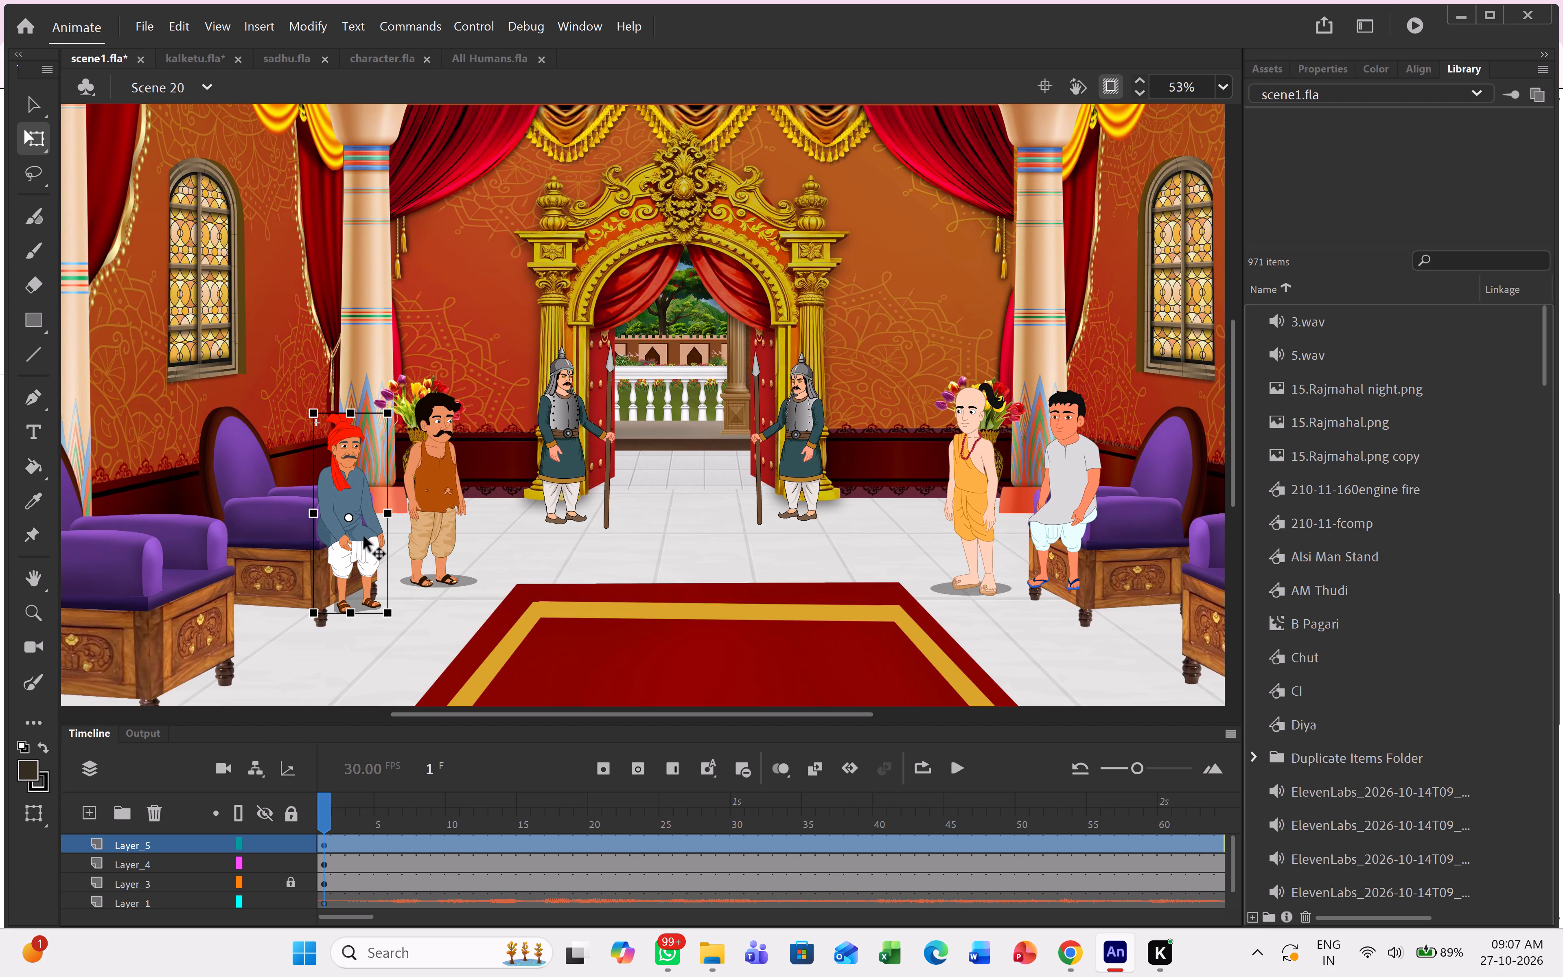
left_click_drag(363, 545, 349, 533)
left_click(573, 581)
scroll(640, 565, "down", 3, "ctrl")
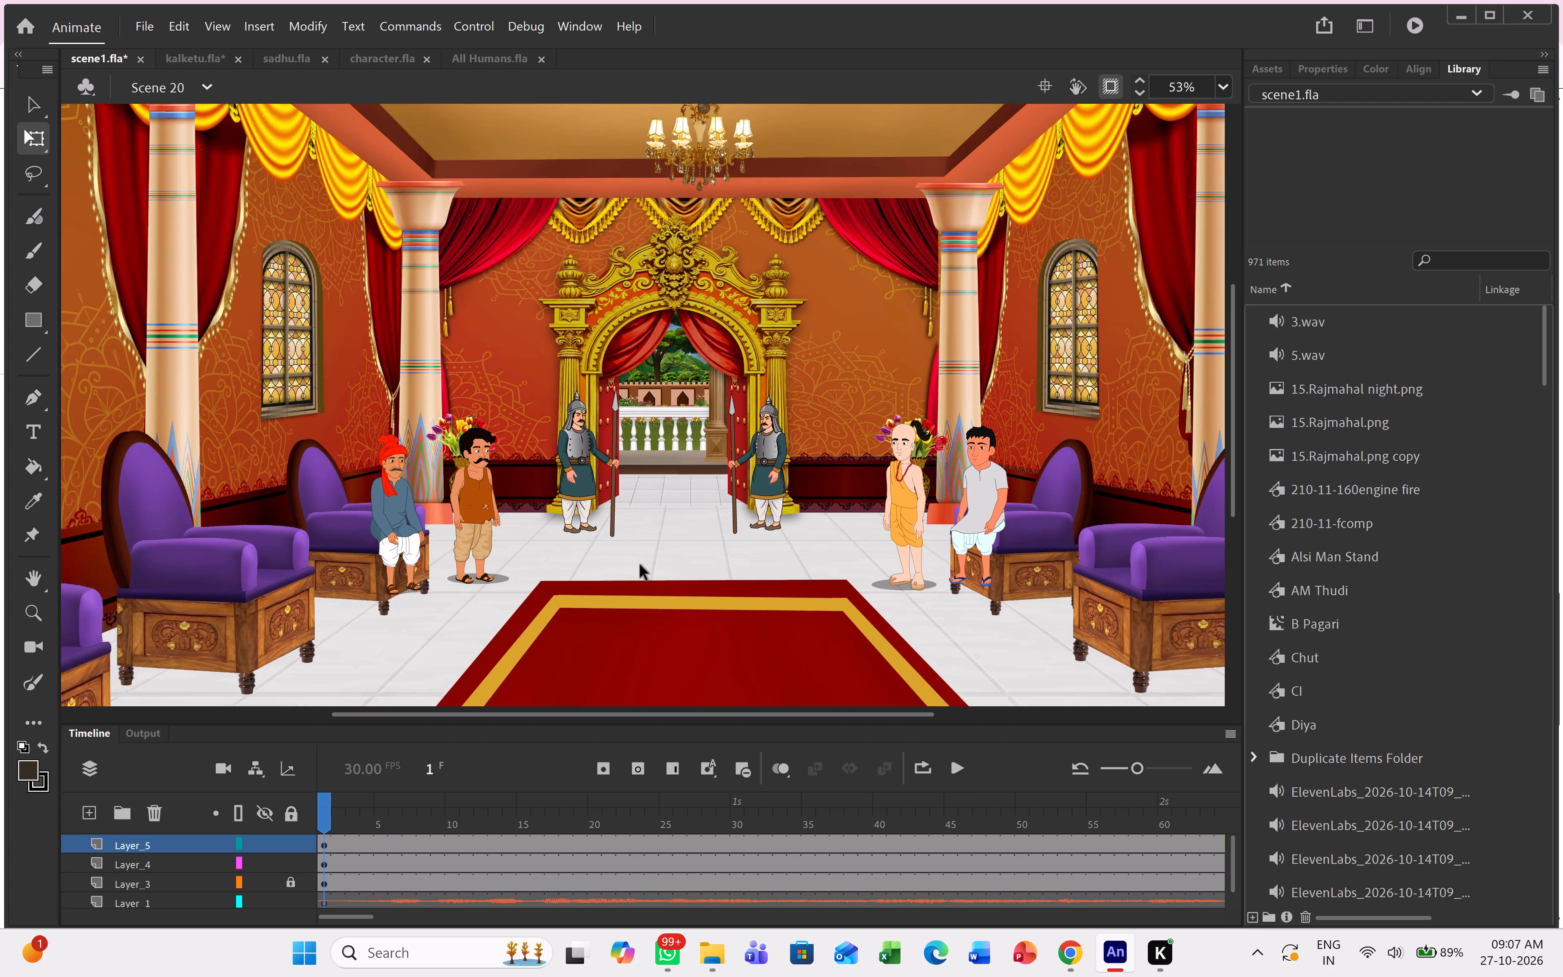
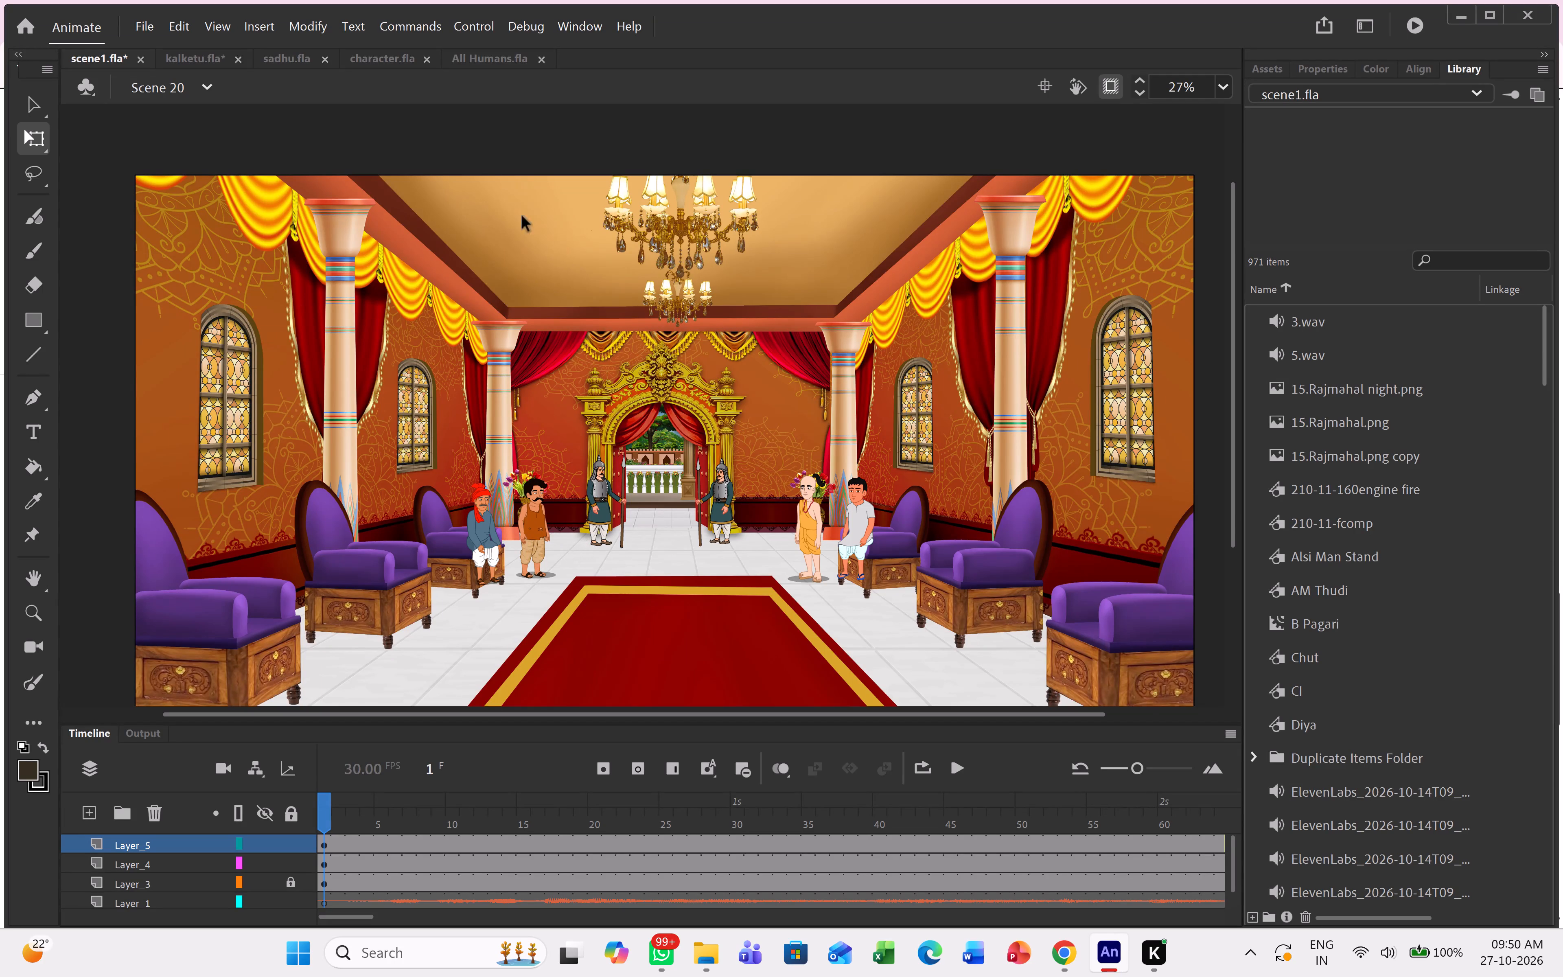
Copy the seated turbaned man in the light-blue shirt together with the seated woman in the blue sari from All Humans.fla.
left_click(493, 55)
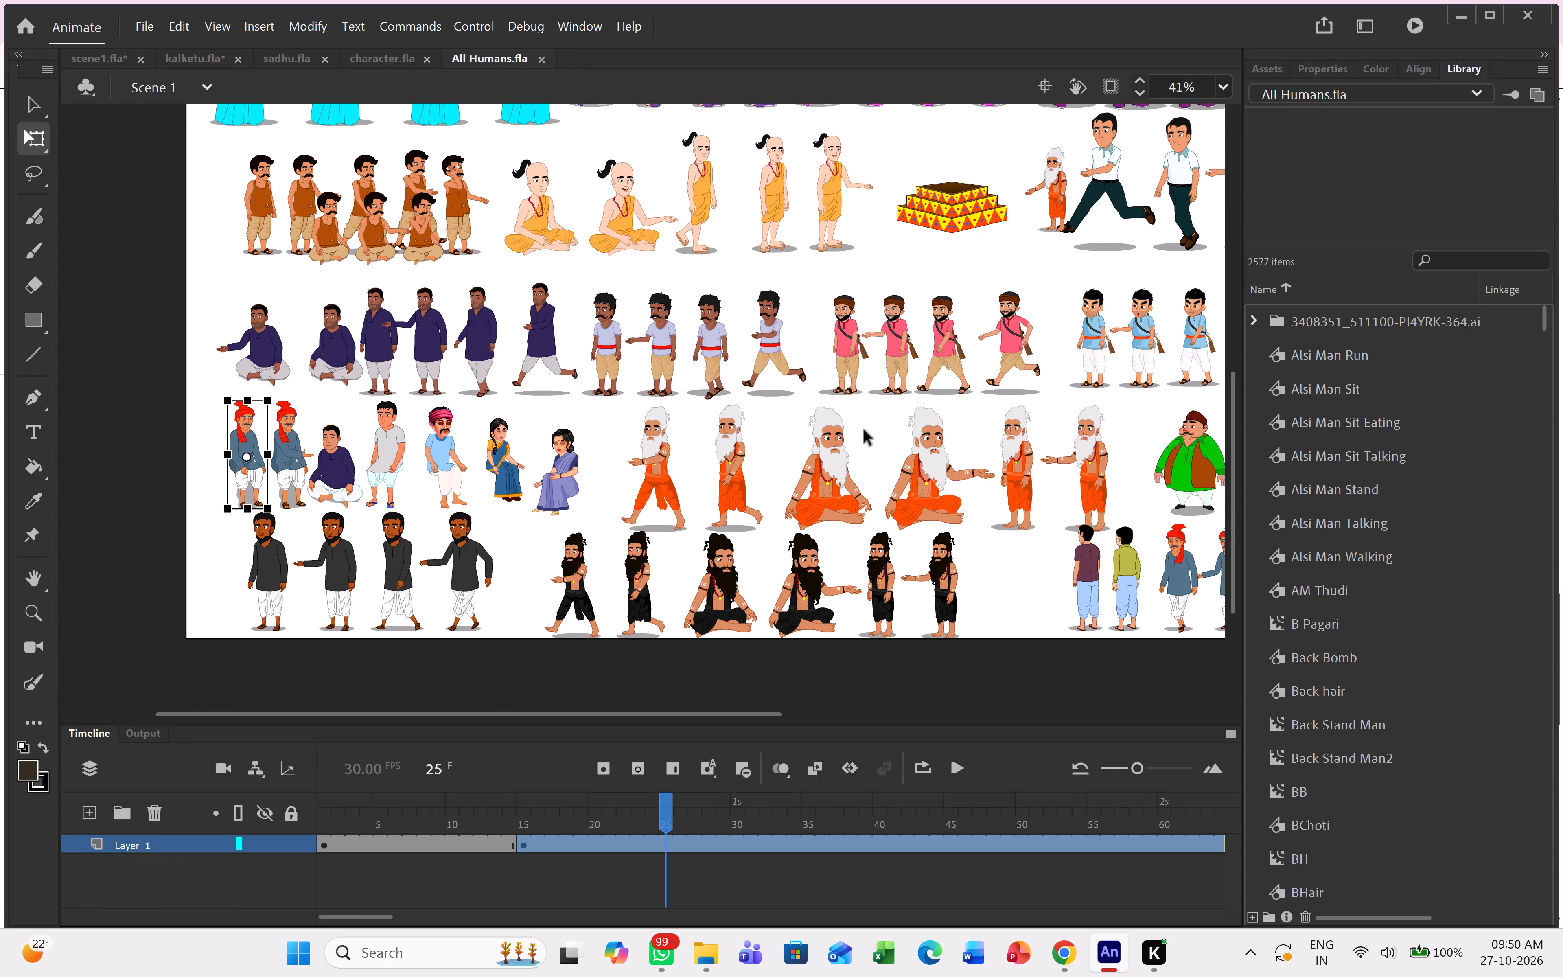
scroll(922, 507, "down", 2, "ctrl")
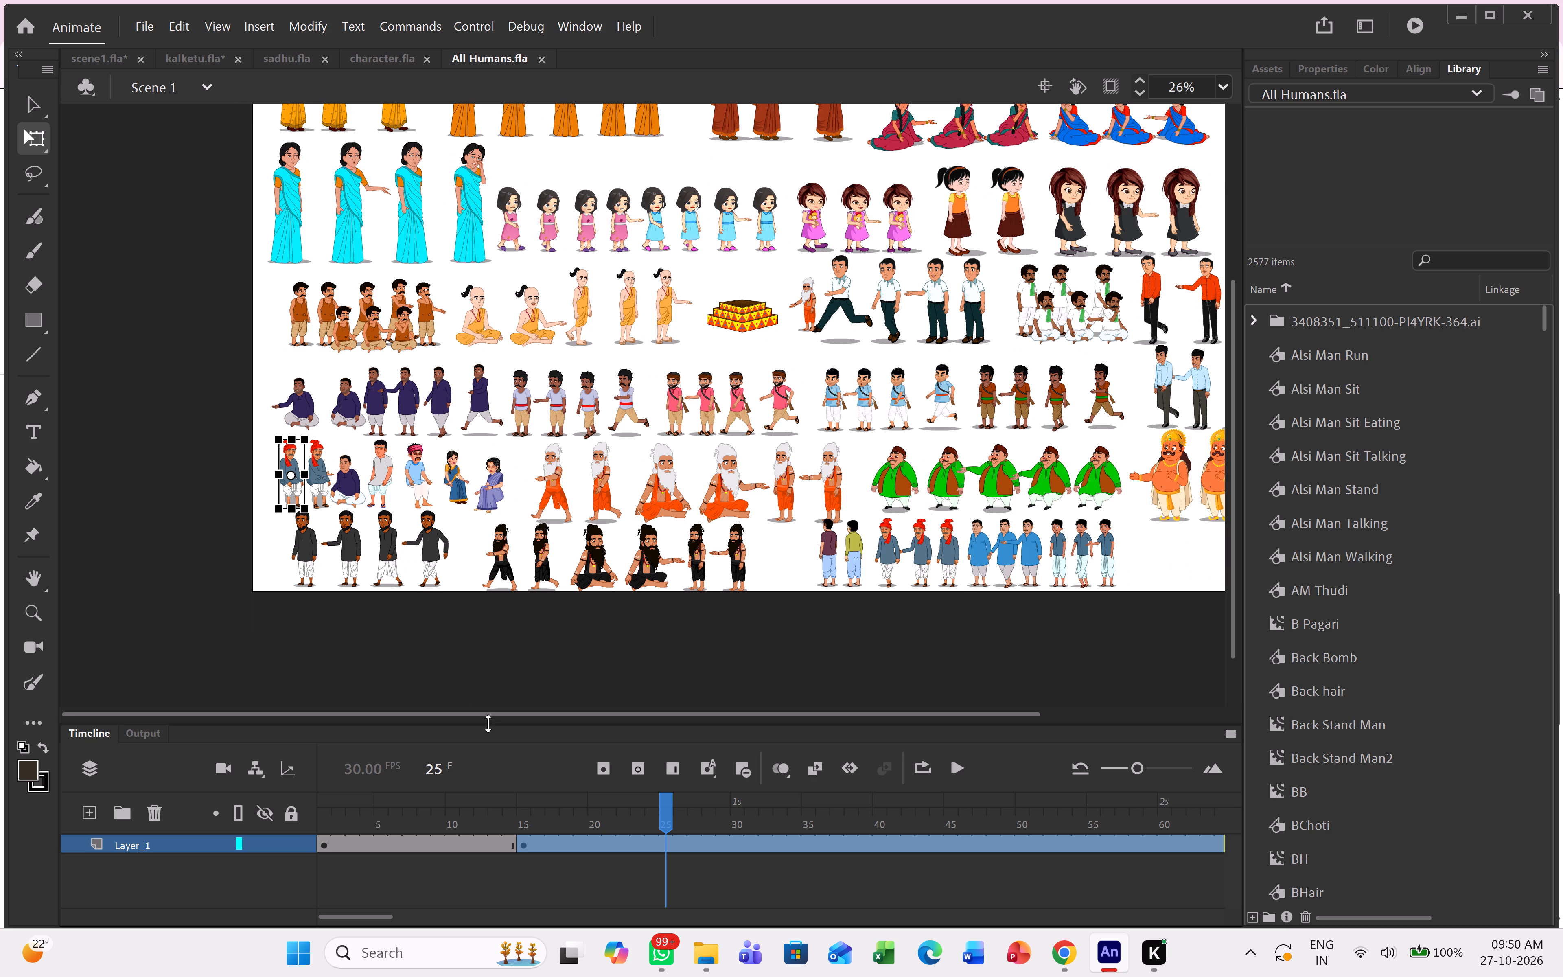
left_click_drag(491, 716, 517, 716)
left_click(517, 716)
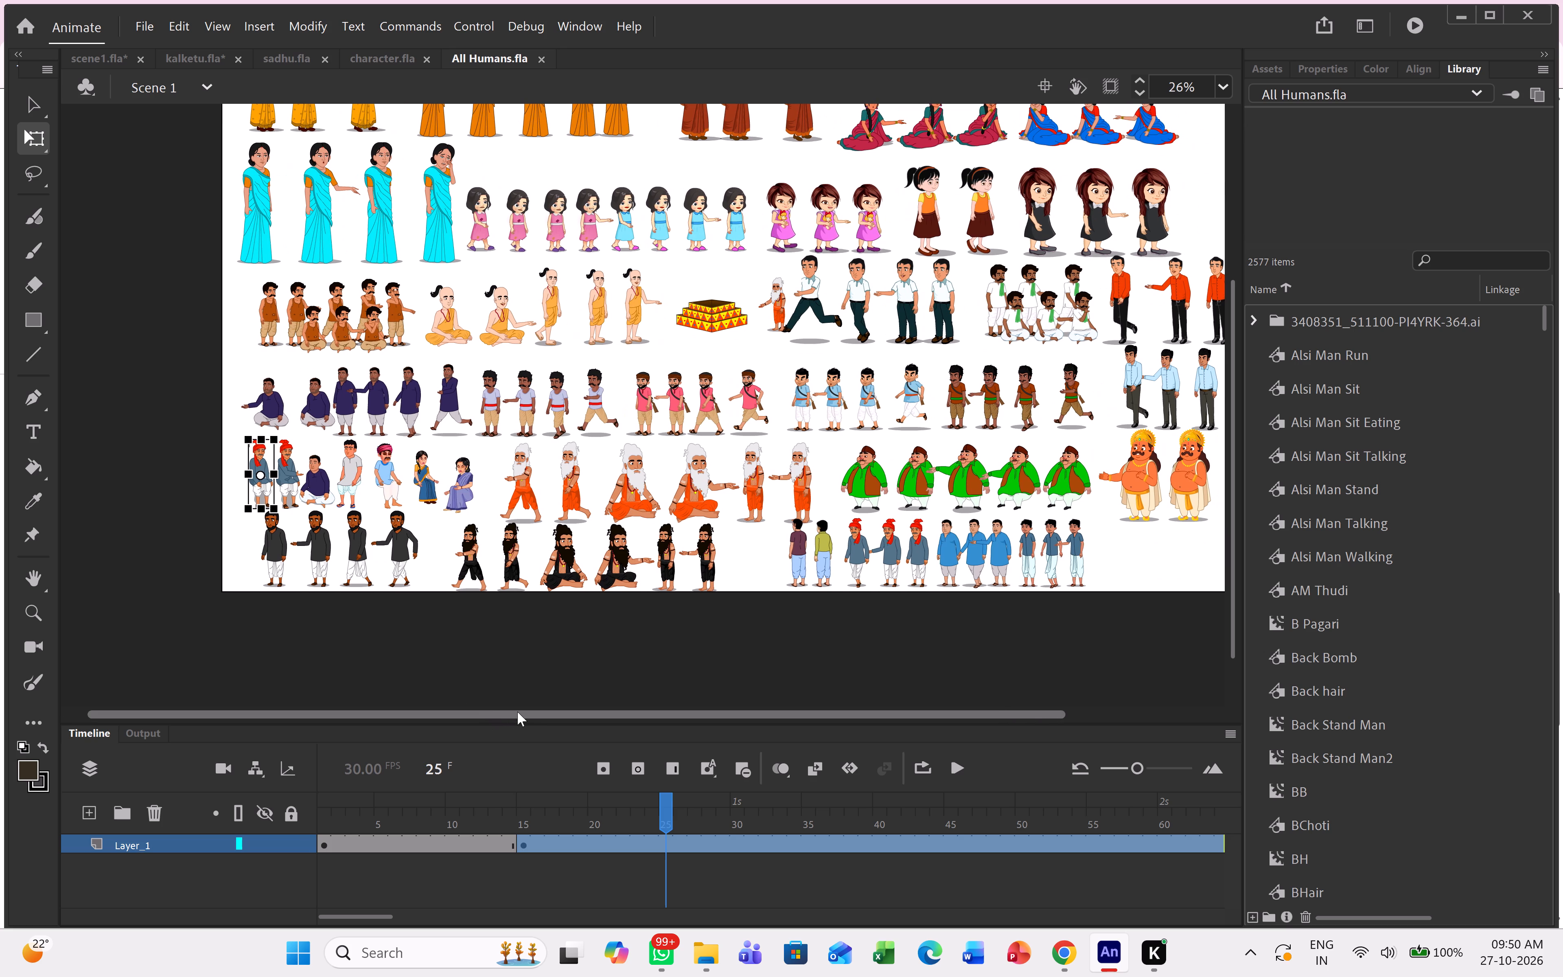
left_click_drag(517, 712, 652, 716)
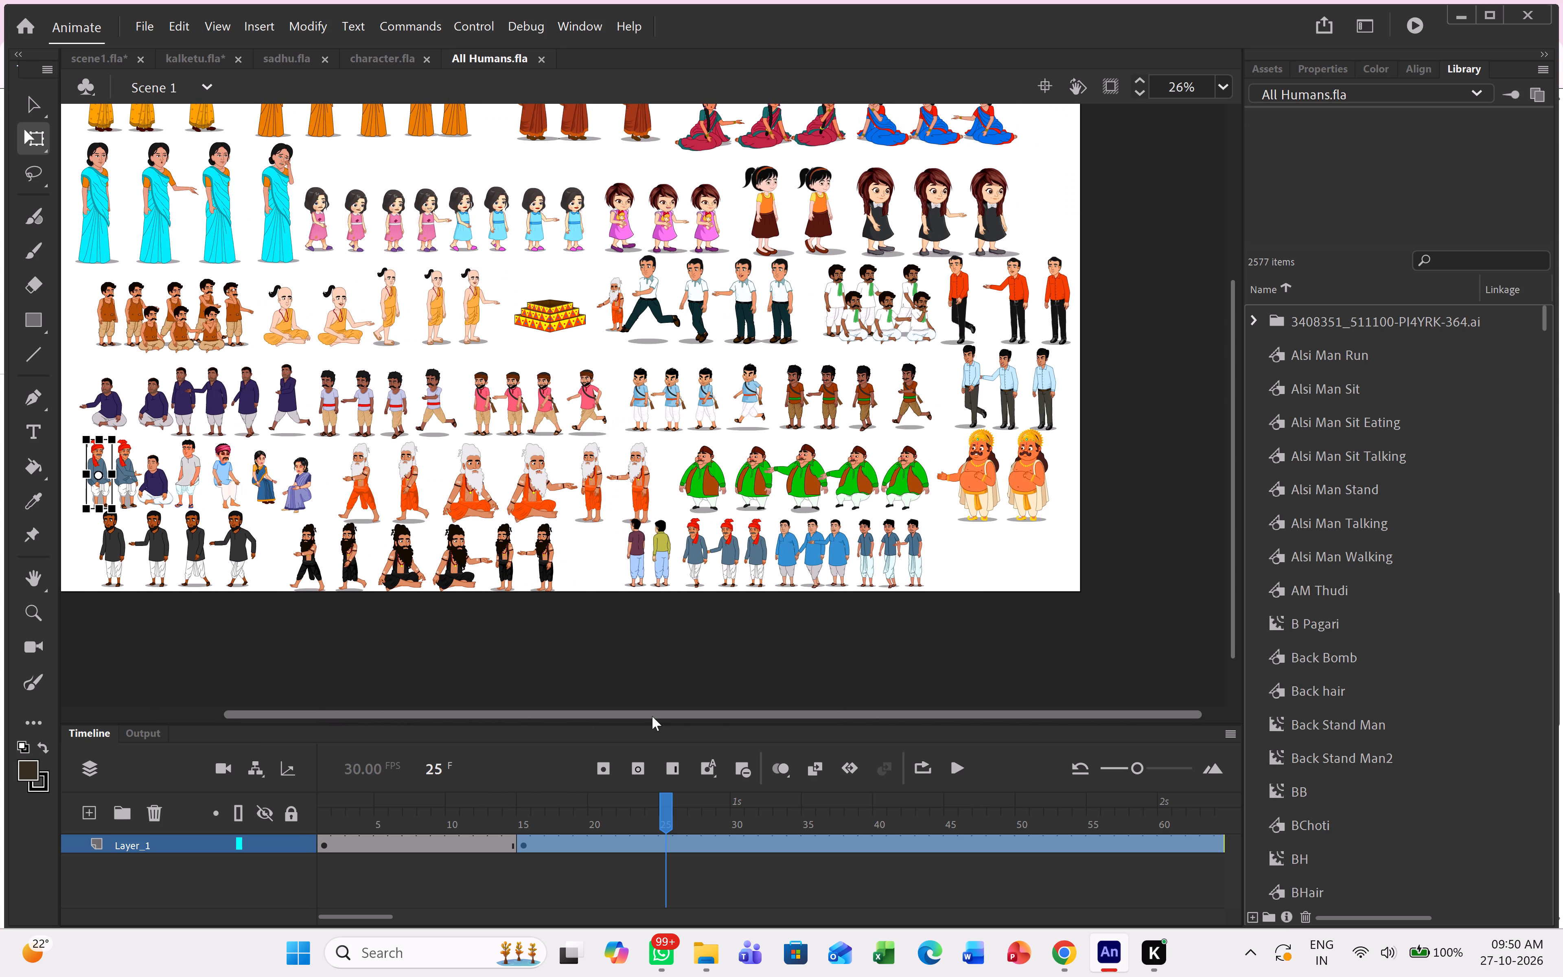
left_click_drag(652, 716, 627, 713)
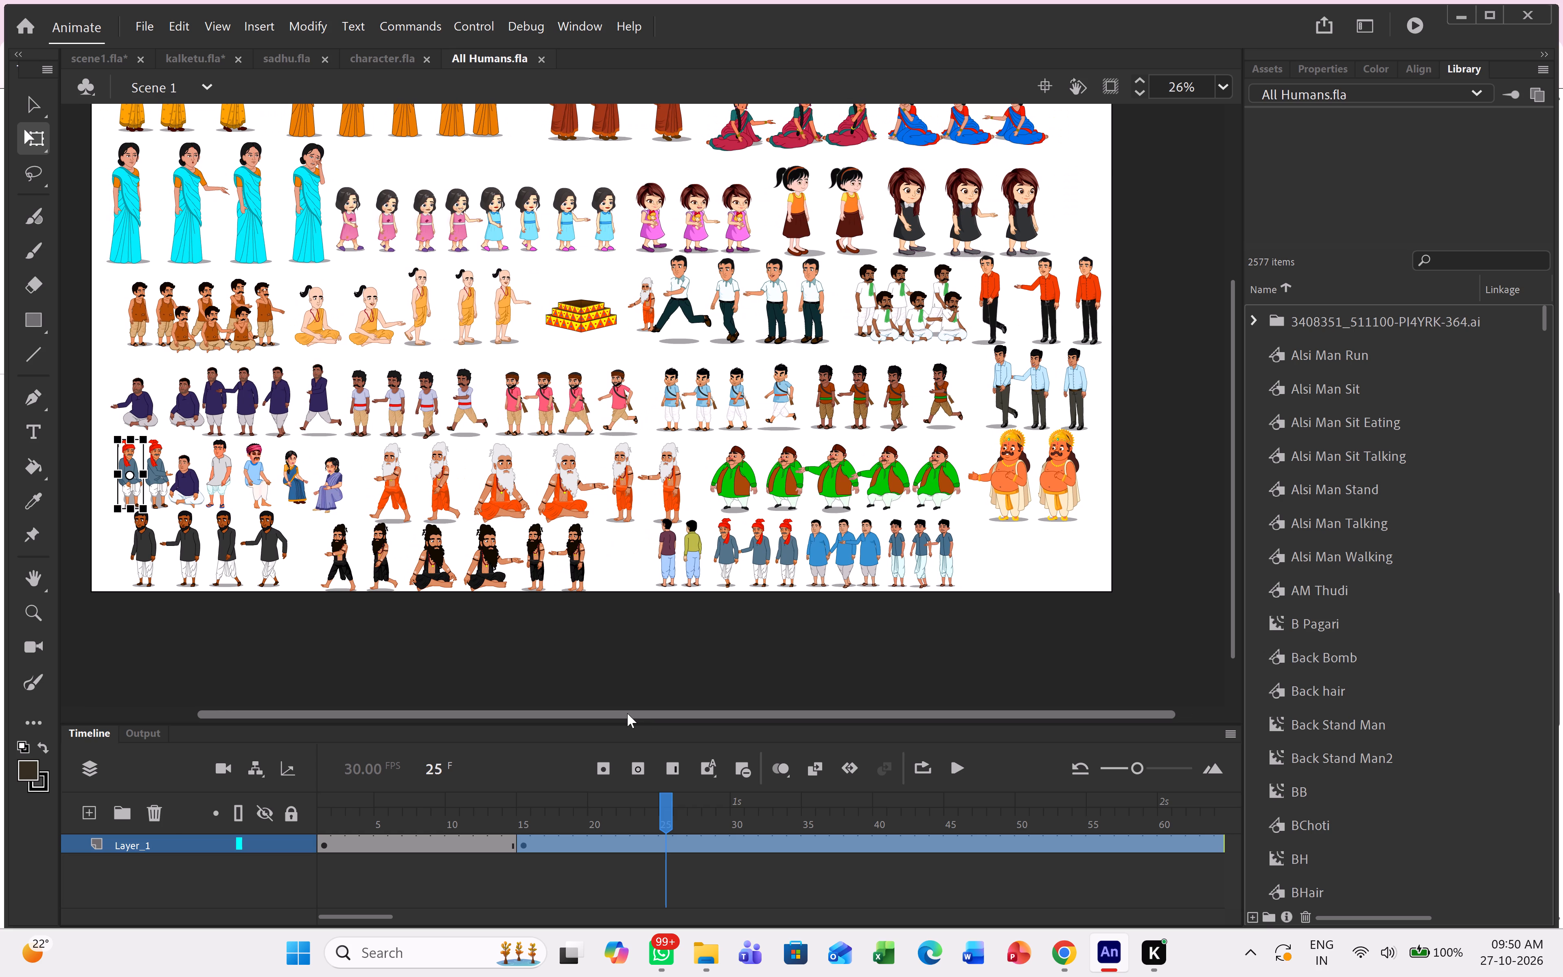
left_click_drag(627, 713, 604, 710)
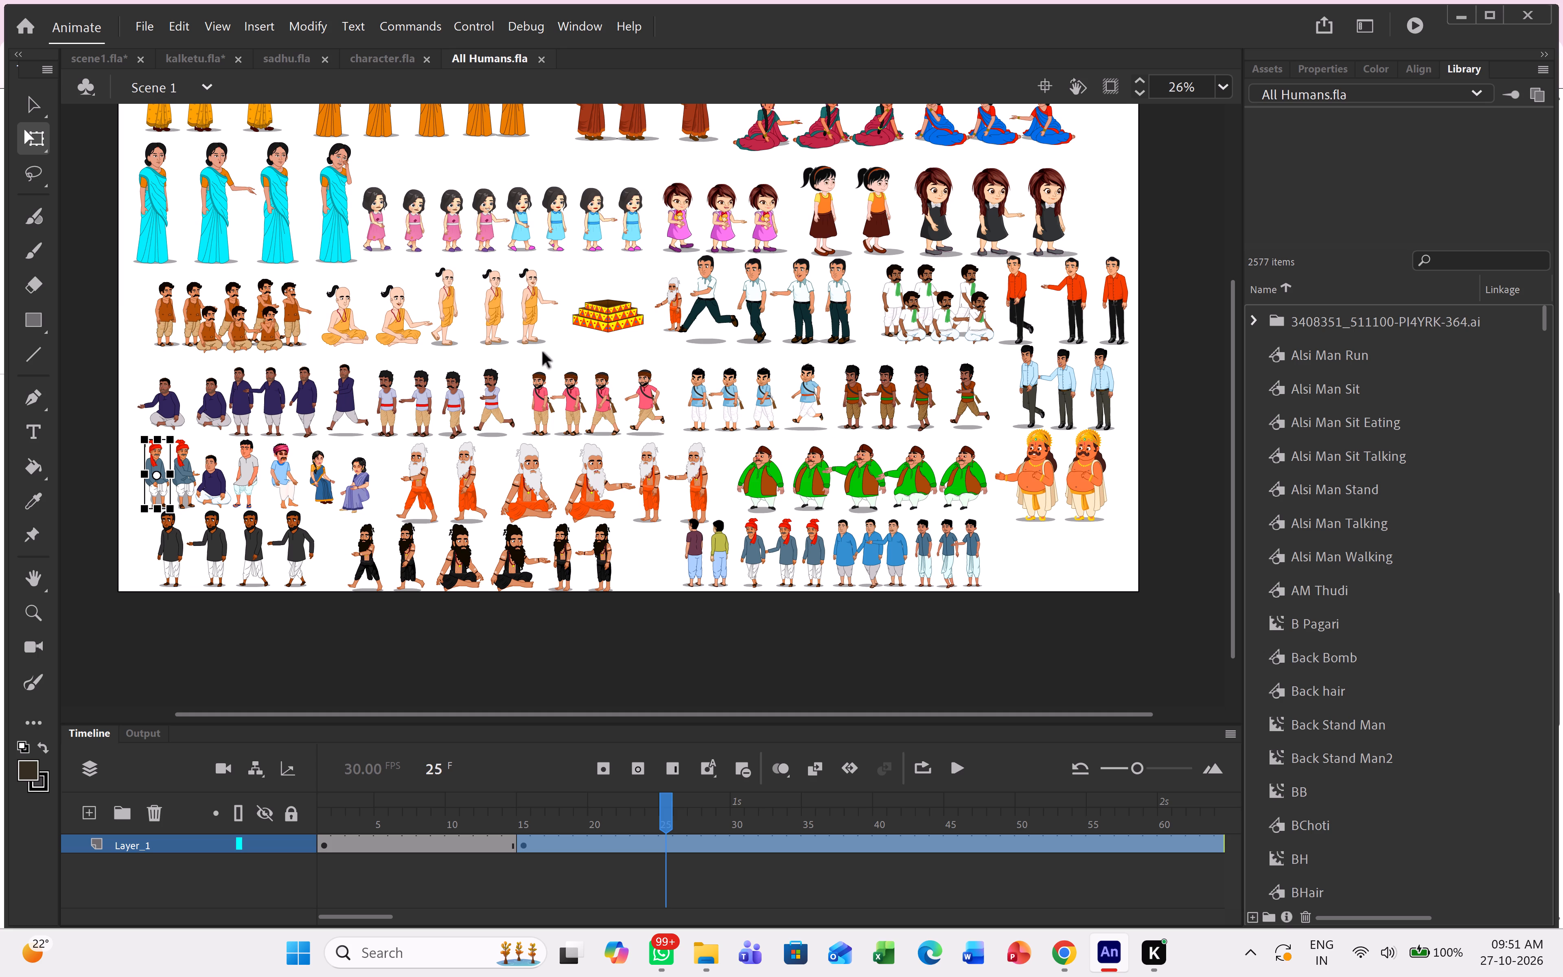
scroll(767, 388, "up", 1)
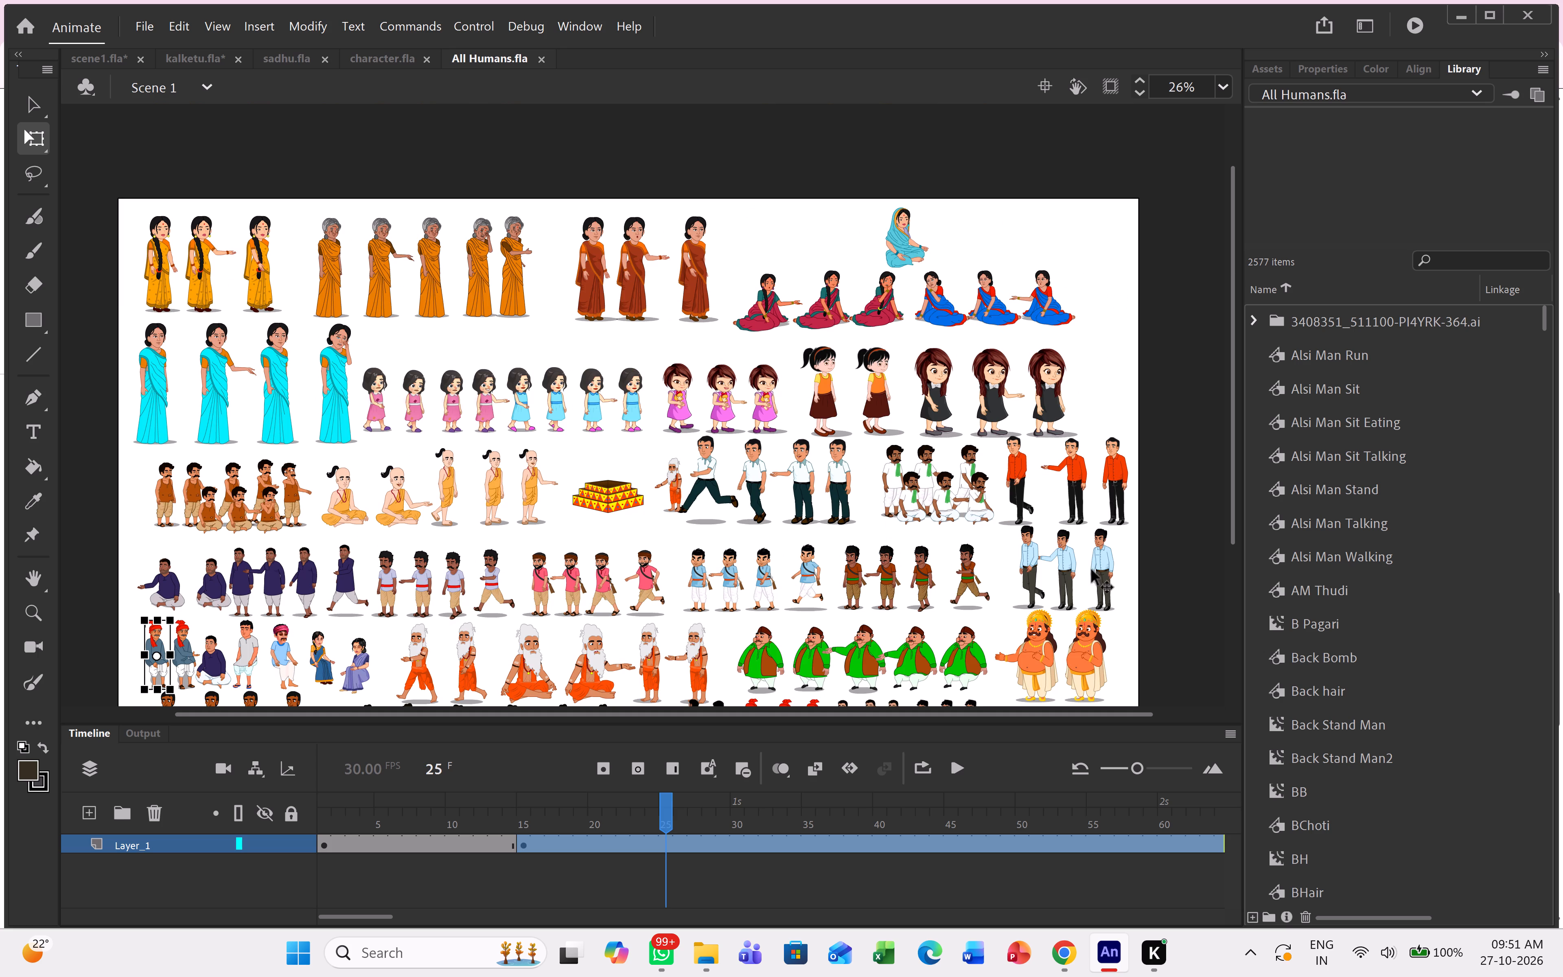
scroll(1009, 532, "down", 1)
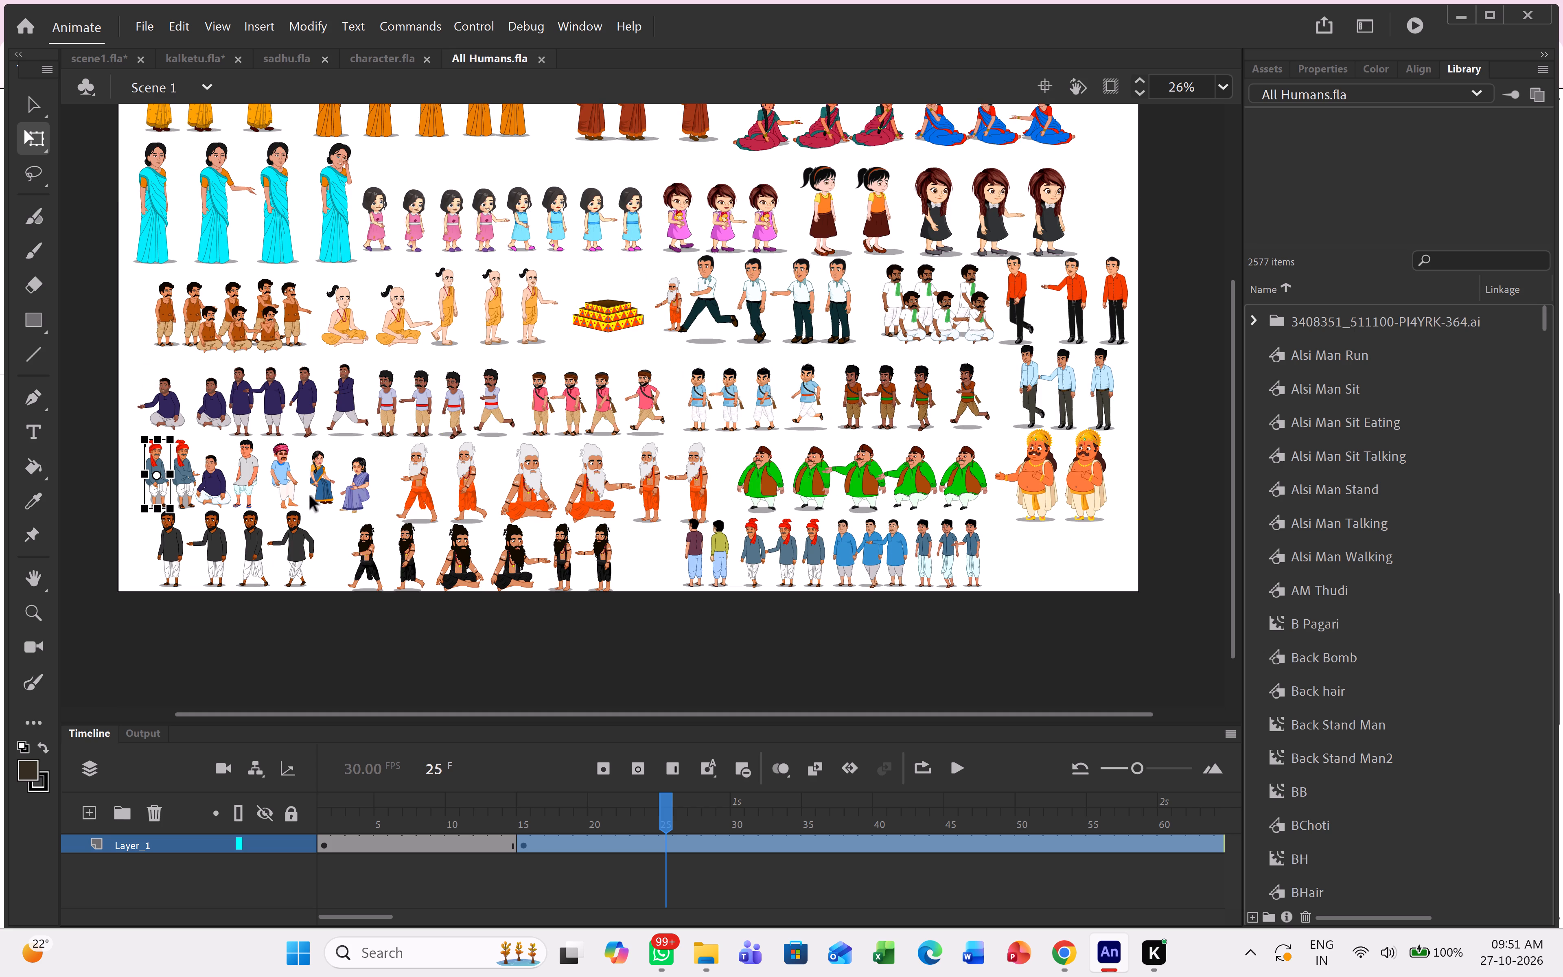
left_click(316, 486)
left_click(287, 479)
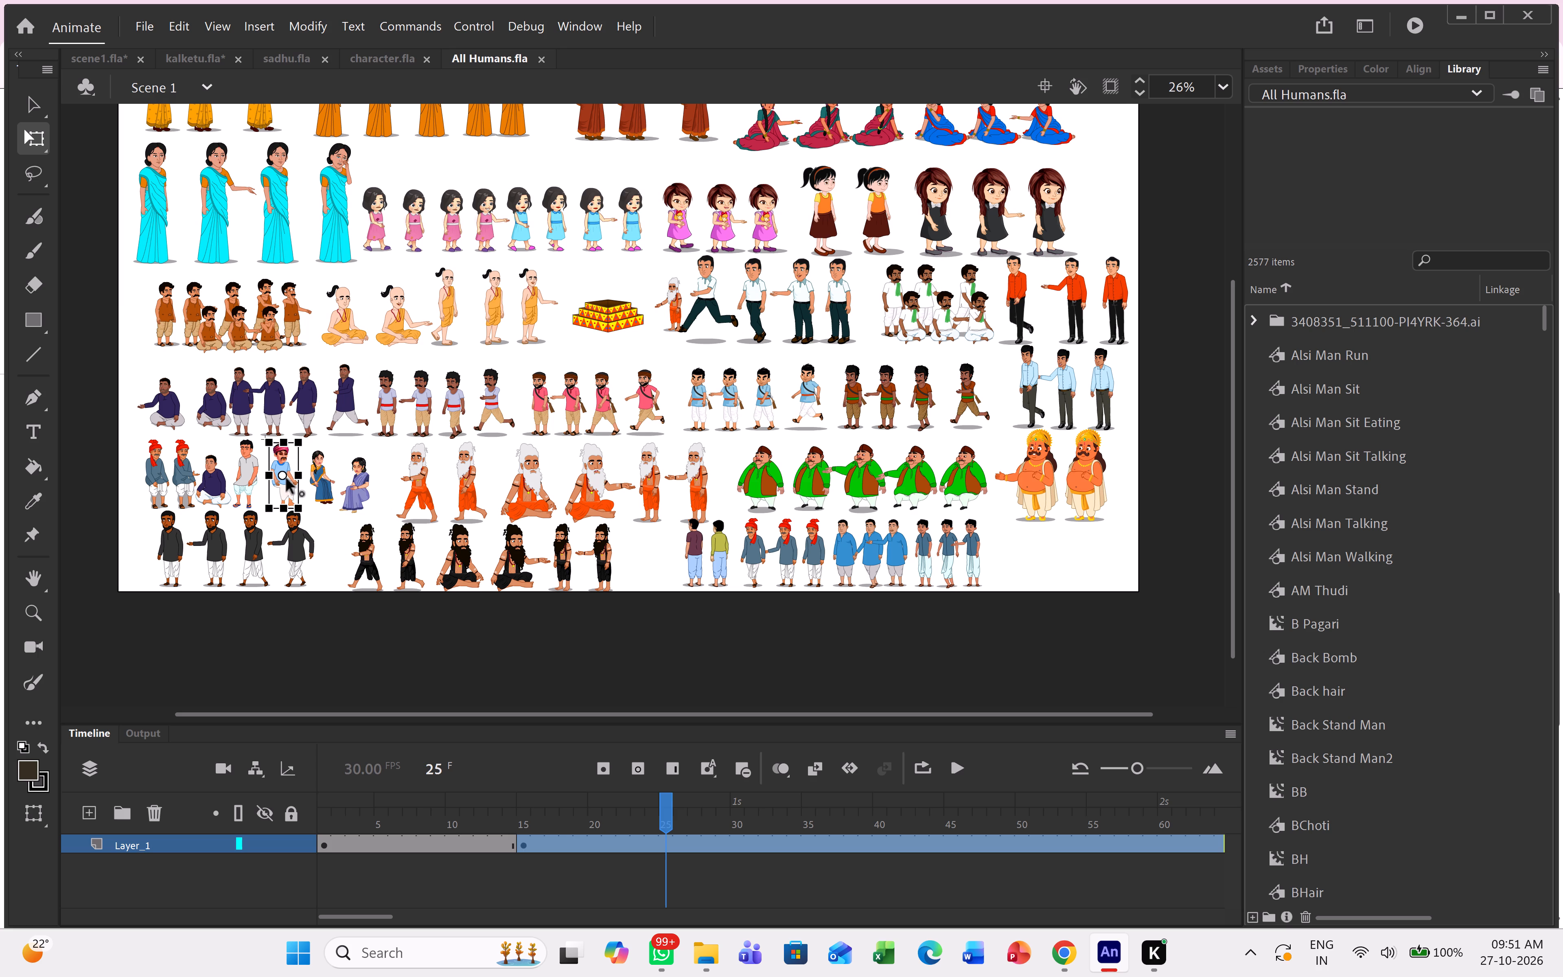
left_click(318, 476, "shift")
key("ctrl+c")
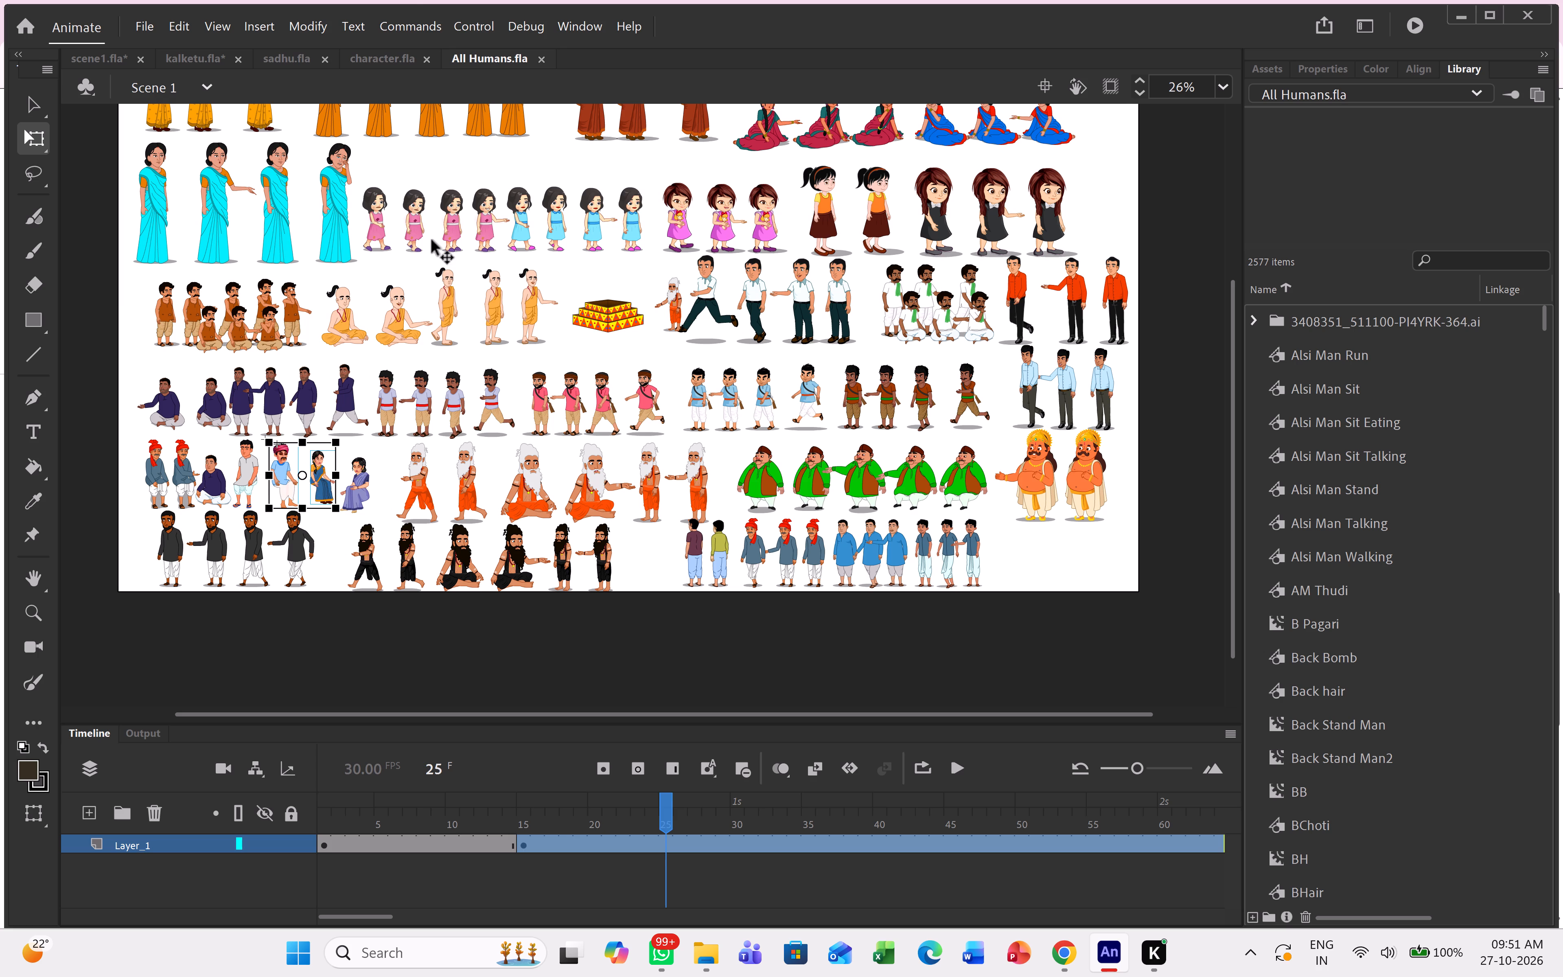
key("ctrl+c")
key("ctrl+c")
key("ctrl+c")
Paste the man and woman into Scene 20 of scene1.fla, putting duplicate library items into a folder.
left_click(91, 62)
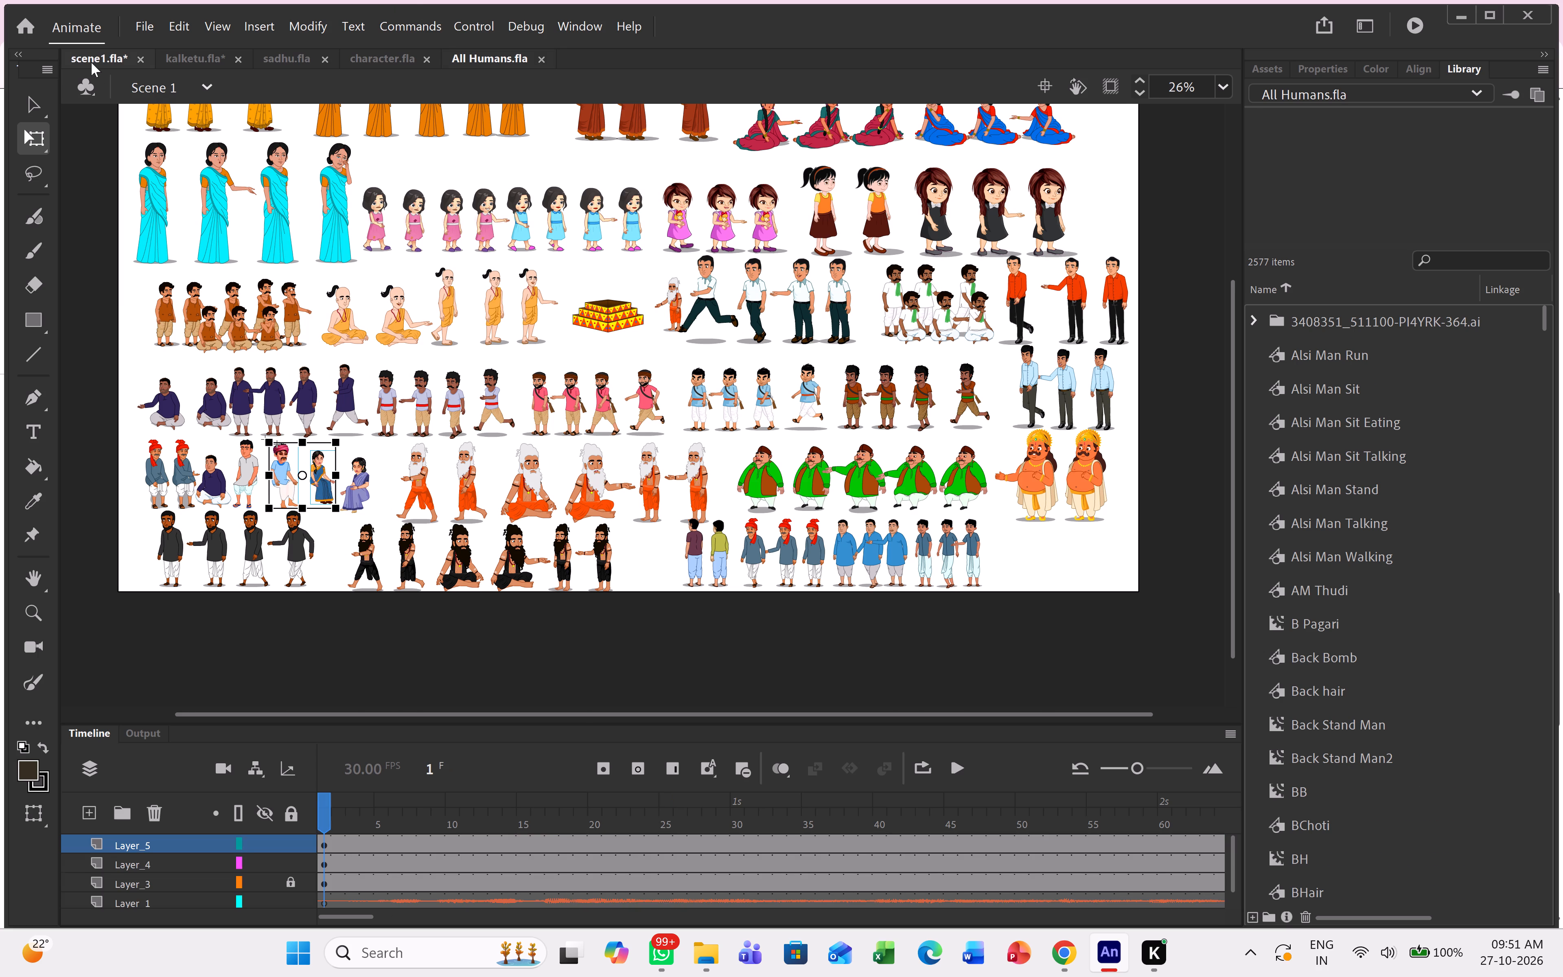
scroll(849, 581, "down", 1)
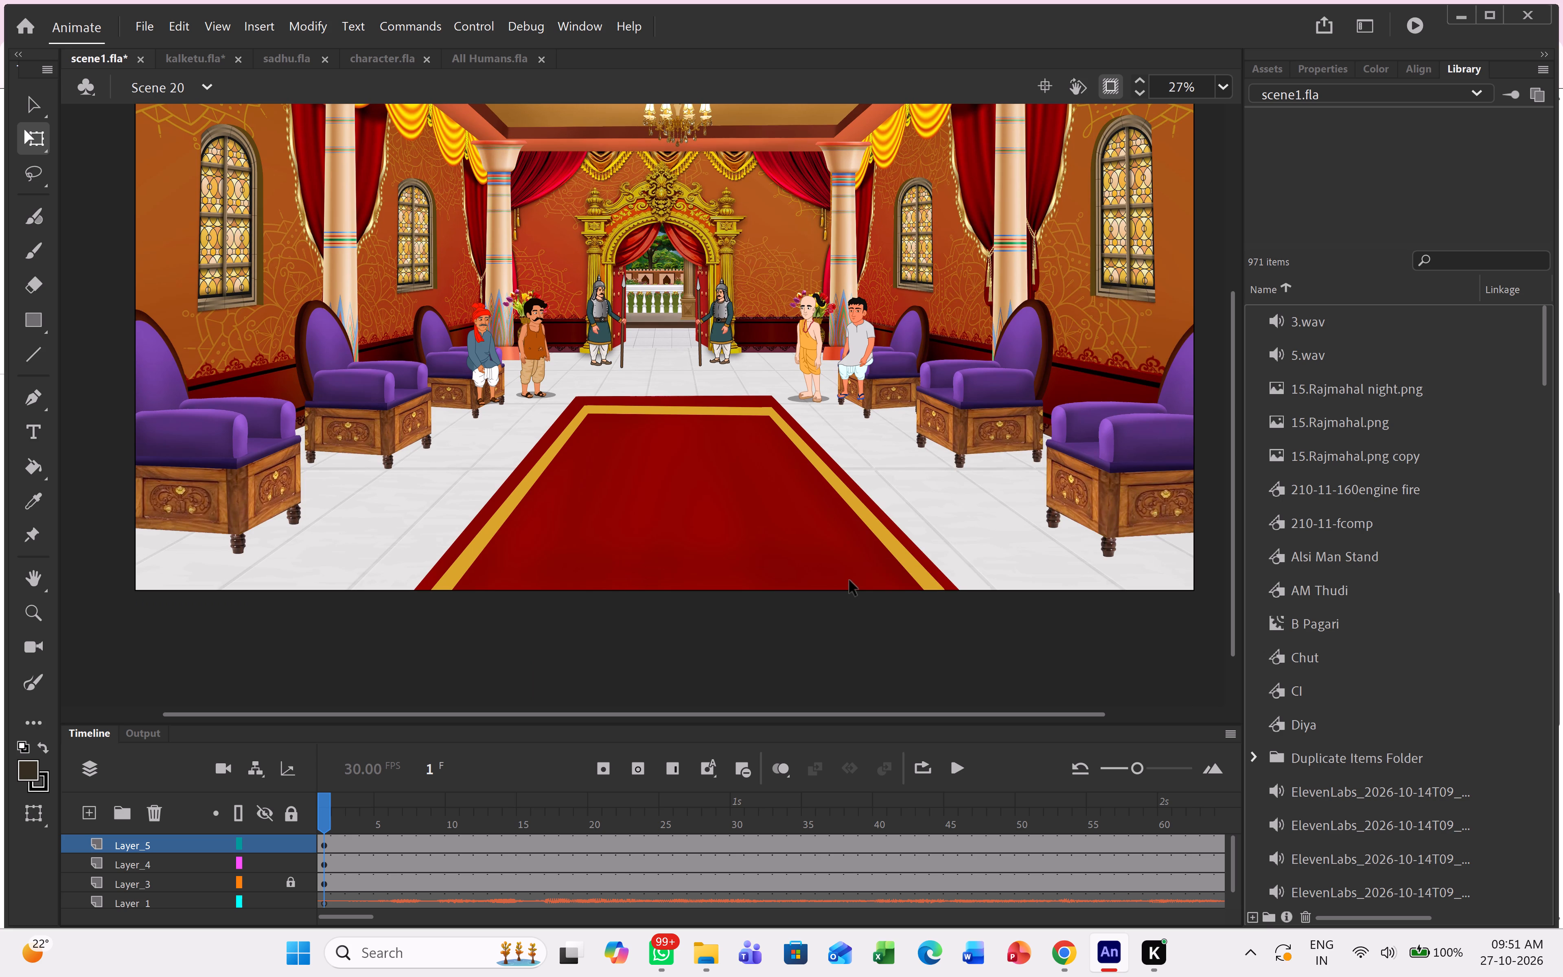
key("ctrl+v")
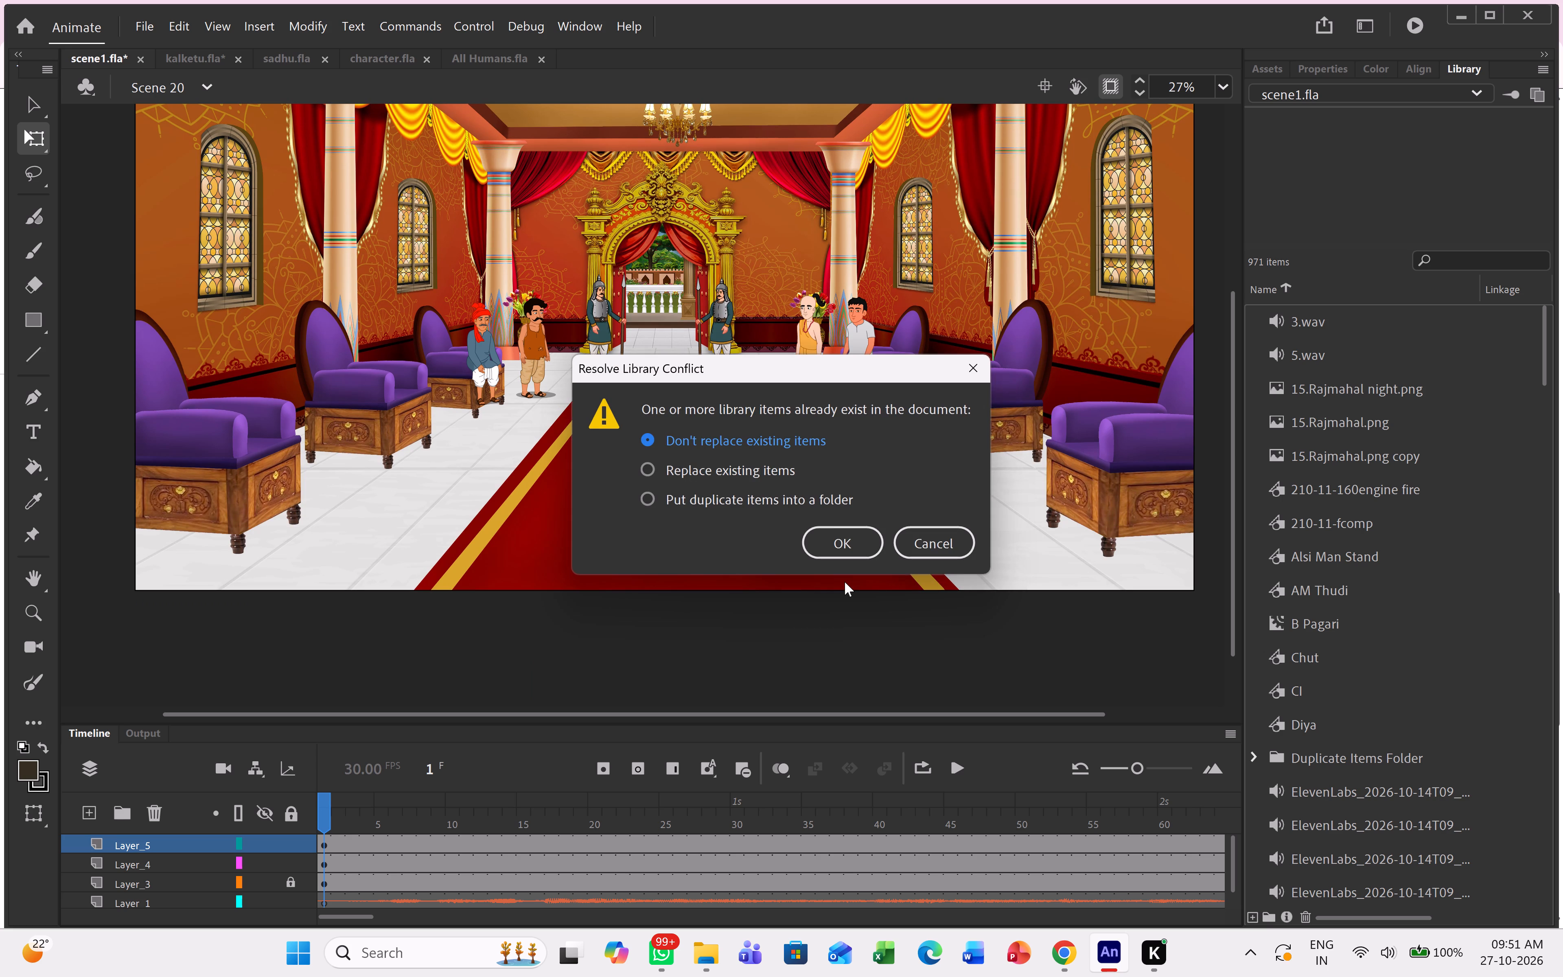
left_click(794, 504)
left_click(838, 541)
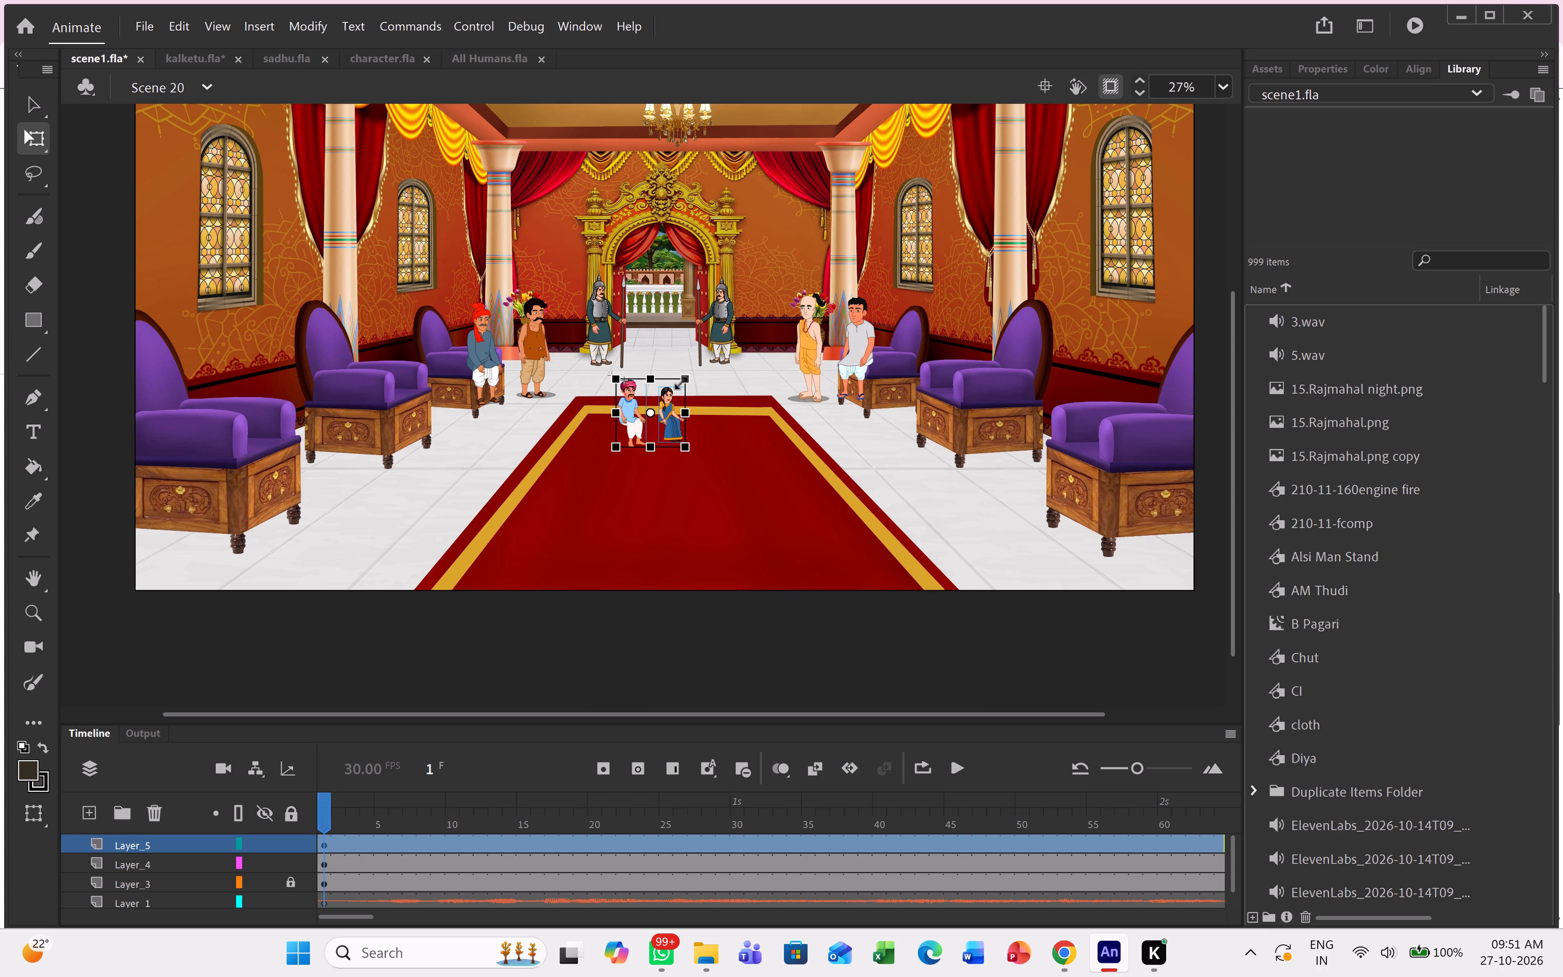
Enlarge the pasted man and woman together proportionally to nearly twice their size.
left_click_drag(684, 382, 715, 352, "shift")
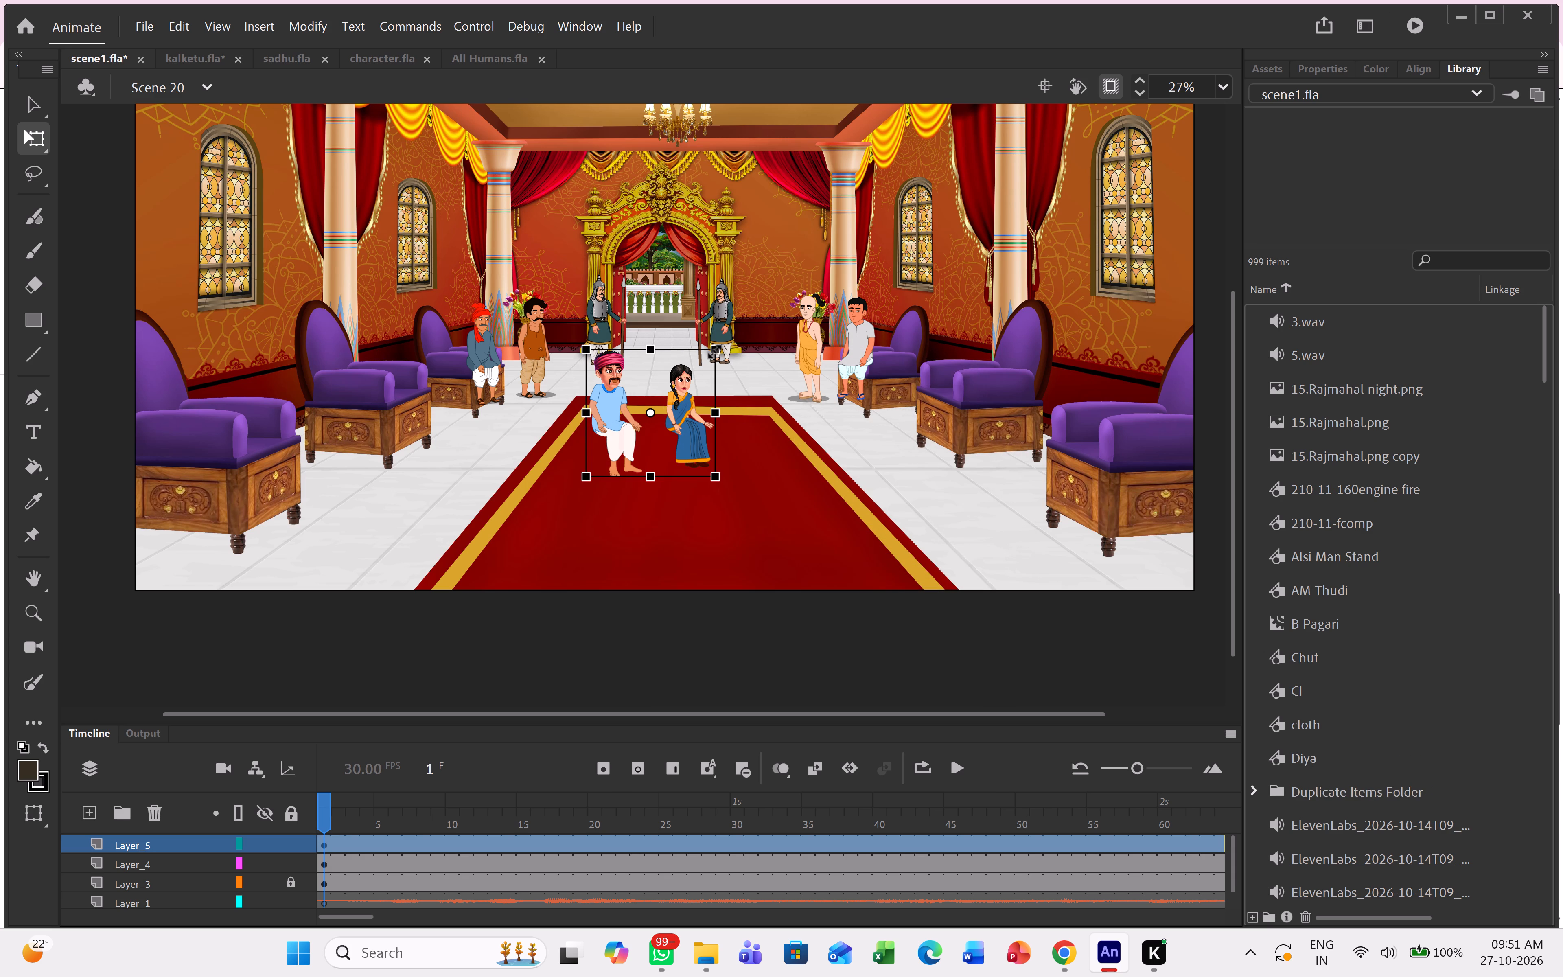
left_click(807, 493)
Seat the blue-shirted turbaned man on the middle purple chair along the hall's left side and enlarge him slightly to suit it.
left_click(626, 433)
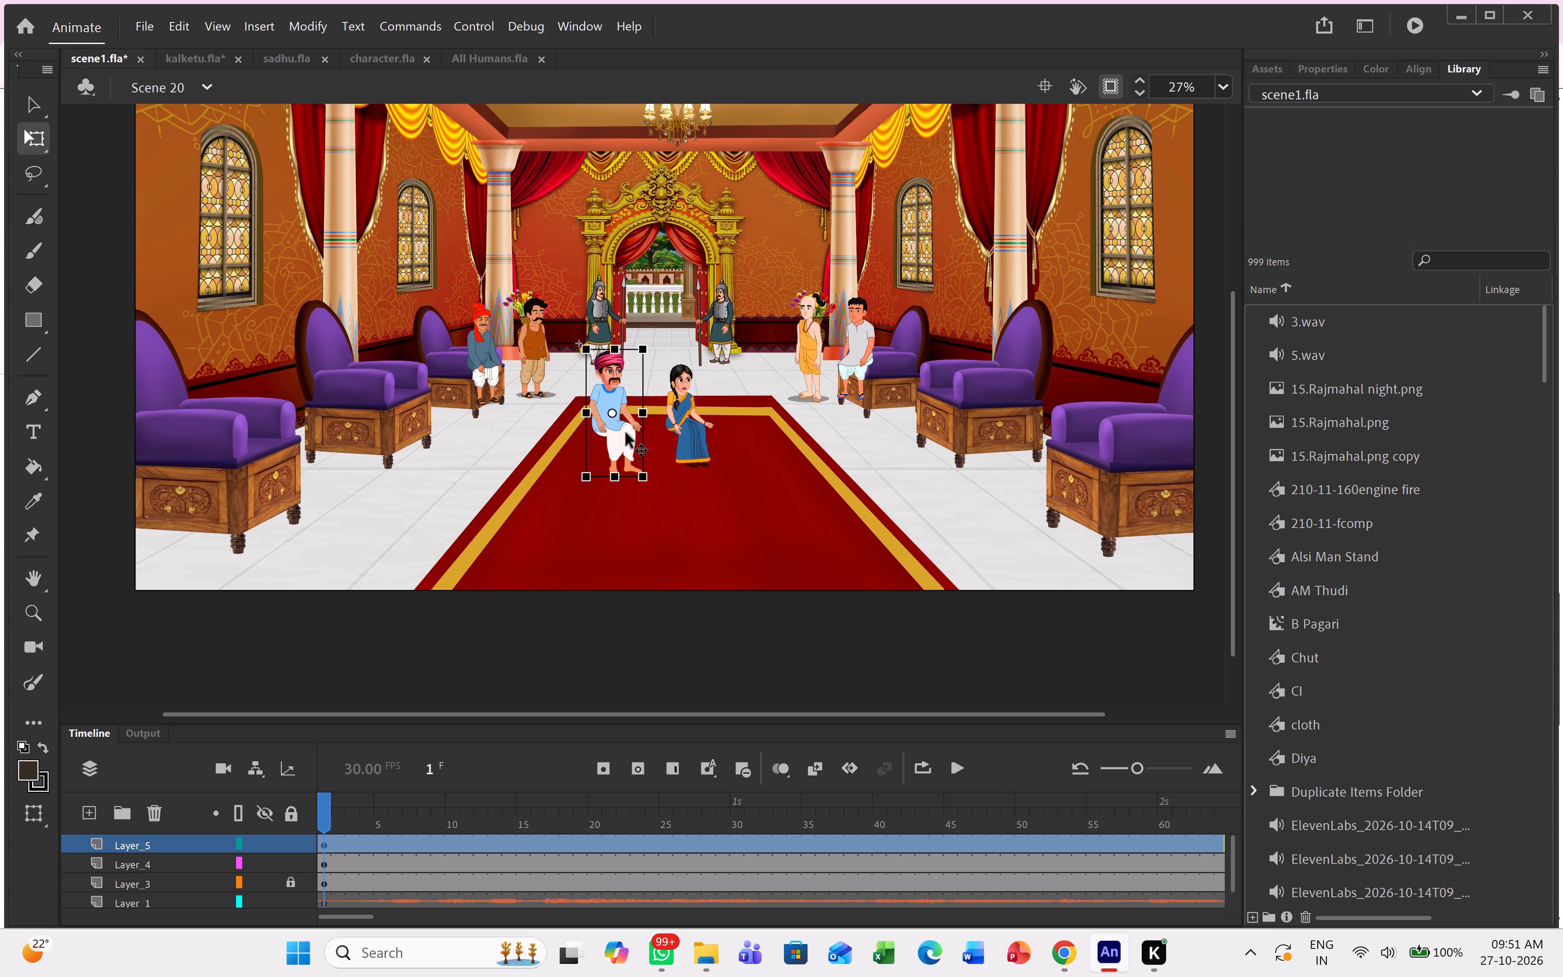
left_click_drag(626, 433, 427, 392)
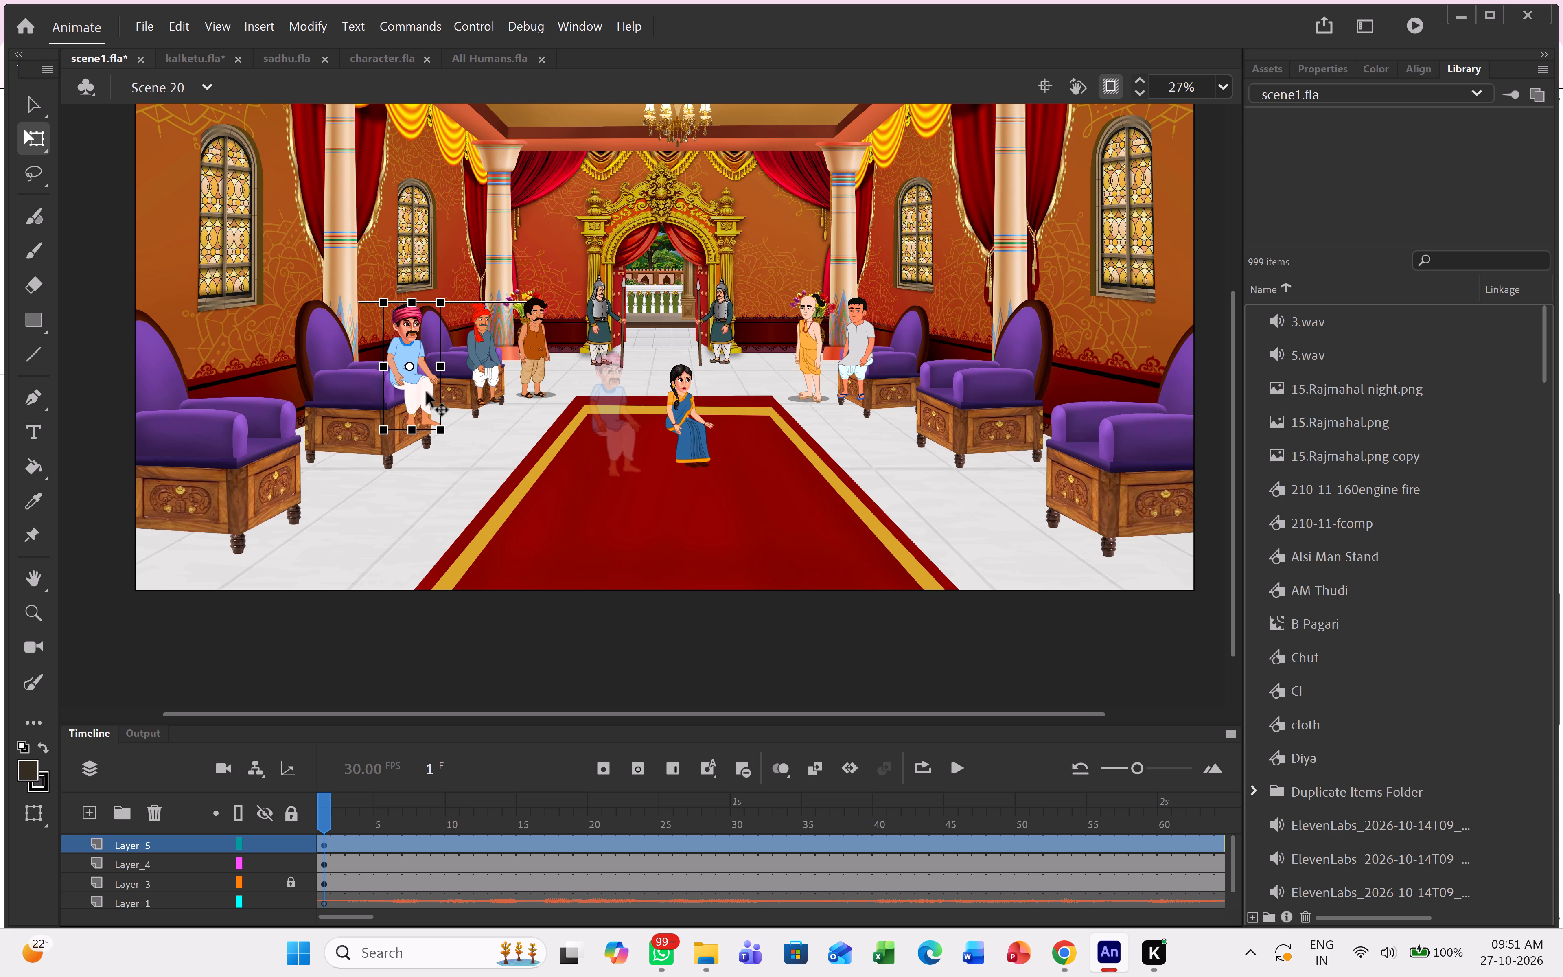
left_click_drag(427, 392, 427, 395)
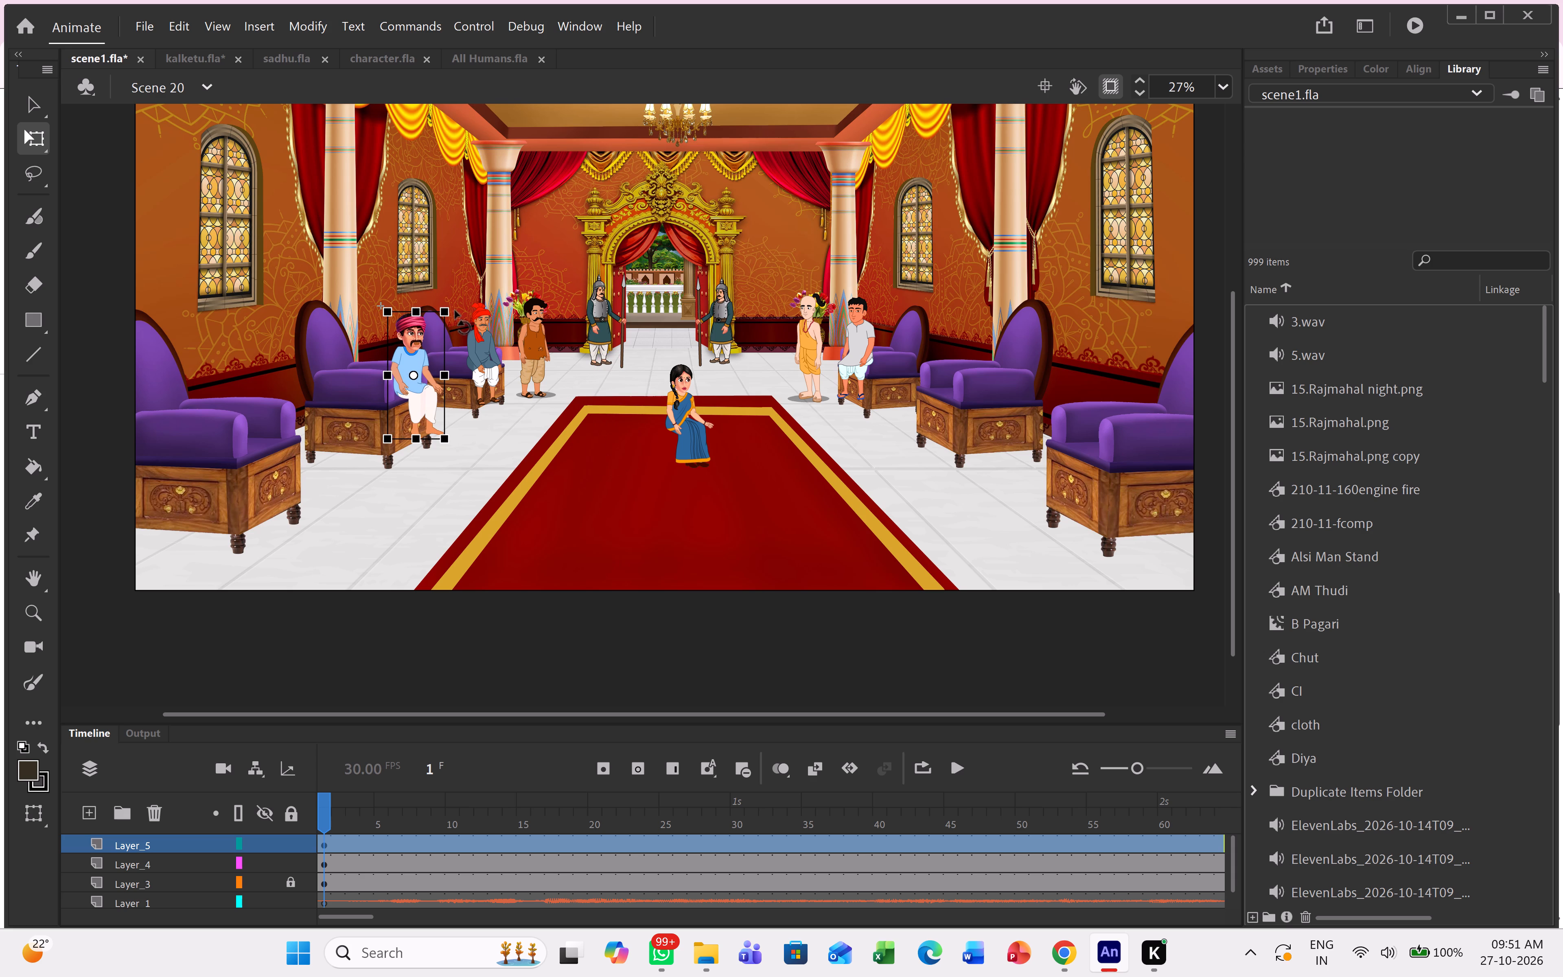
left_click_drag(443, 313, 458, 295, "shift")
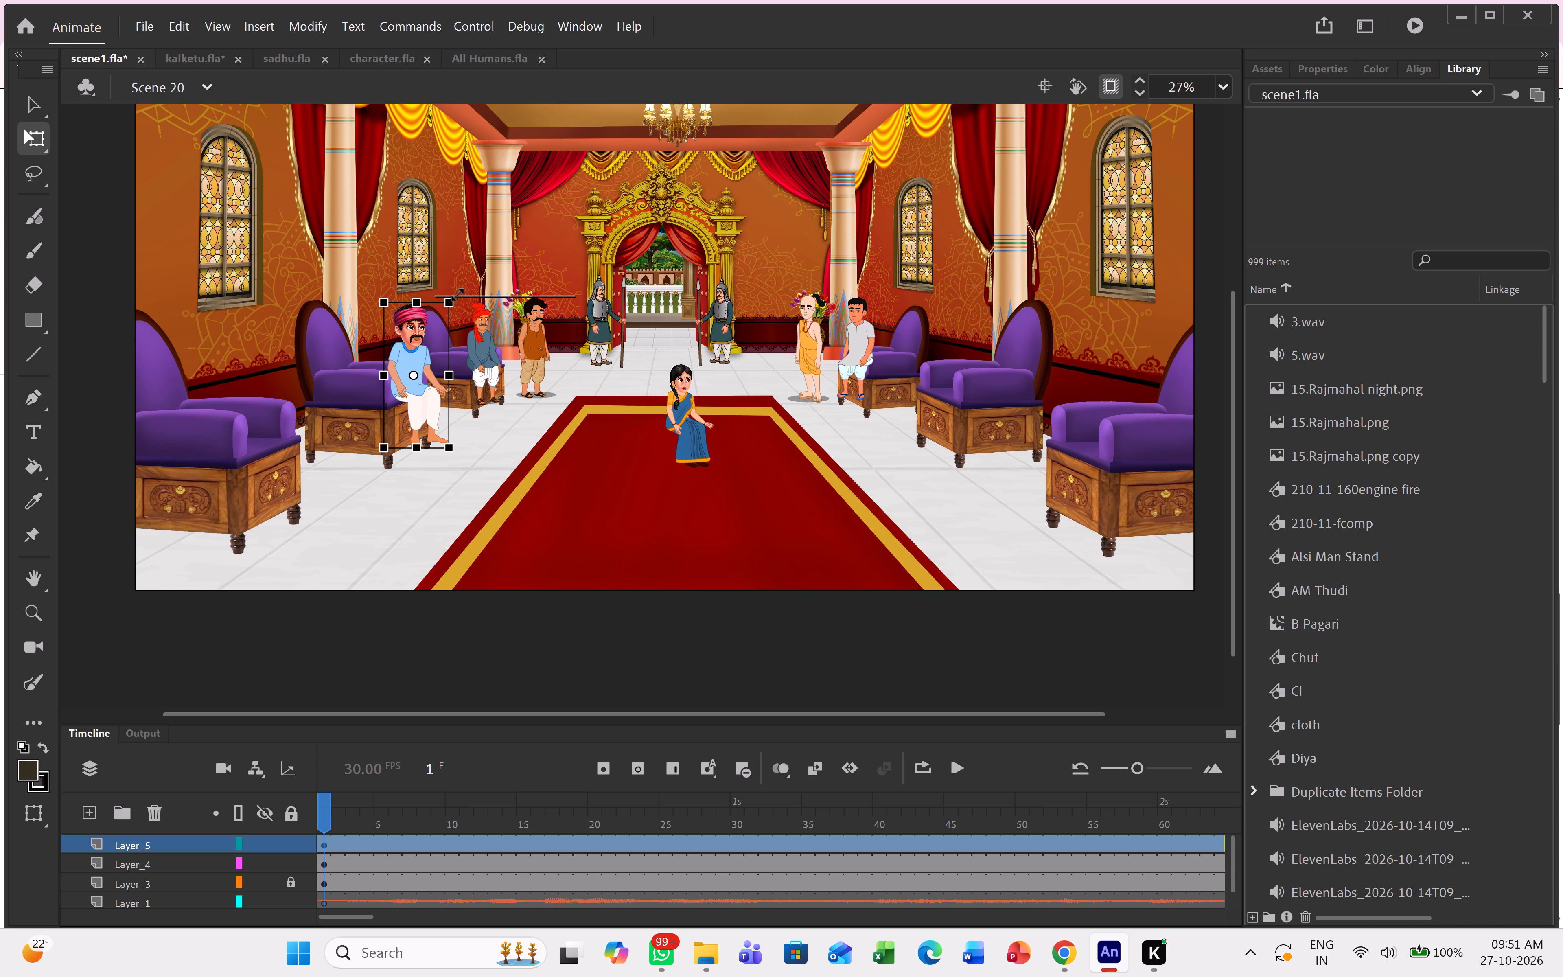
left_click_drag(458, 295, 458, 296, "shift")
Seat the woman in the blue sari on the front purple chair along the hall's left side, enlarged to roughly twice her size.
left_click(680, 425)
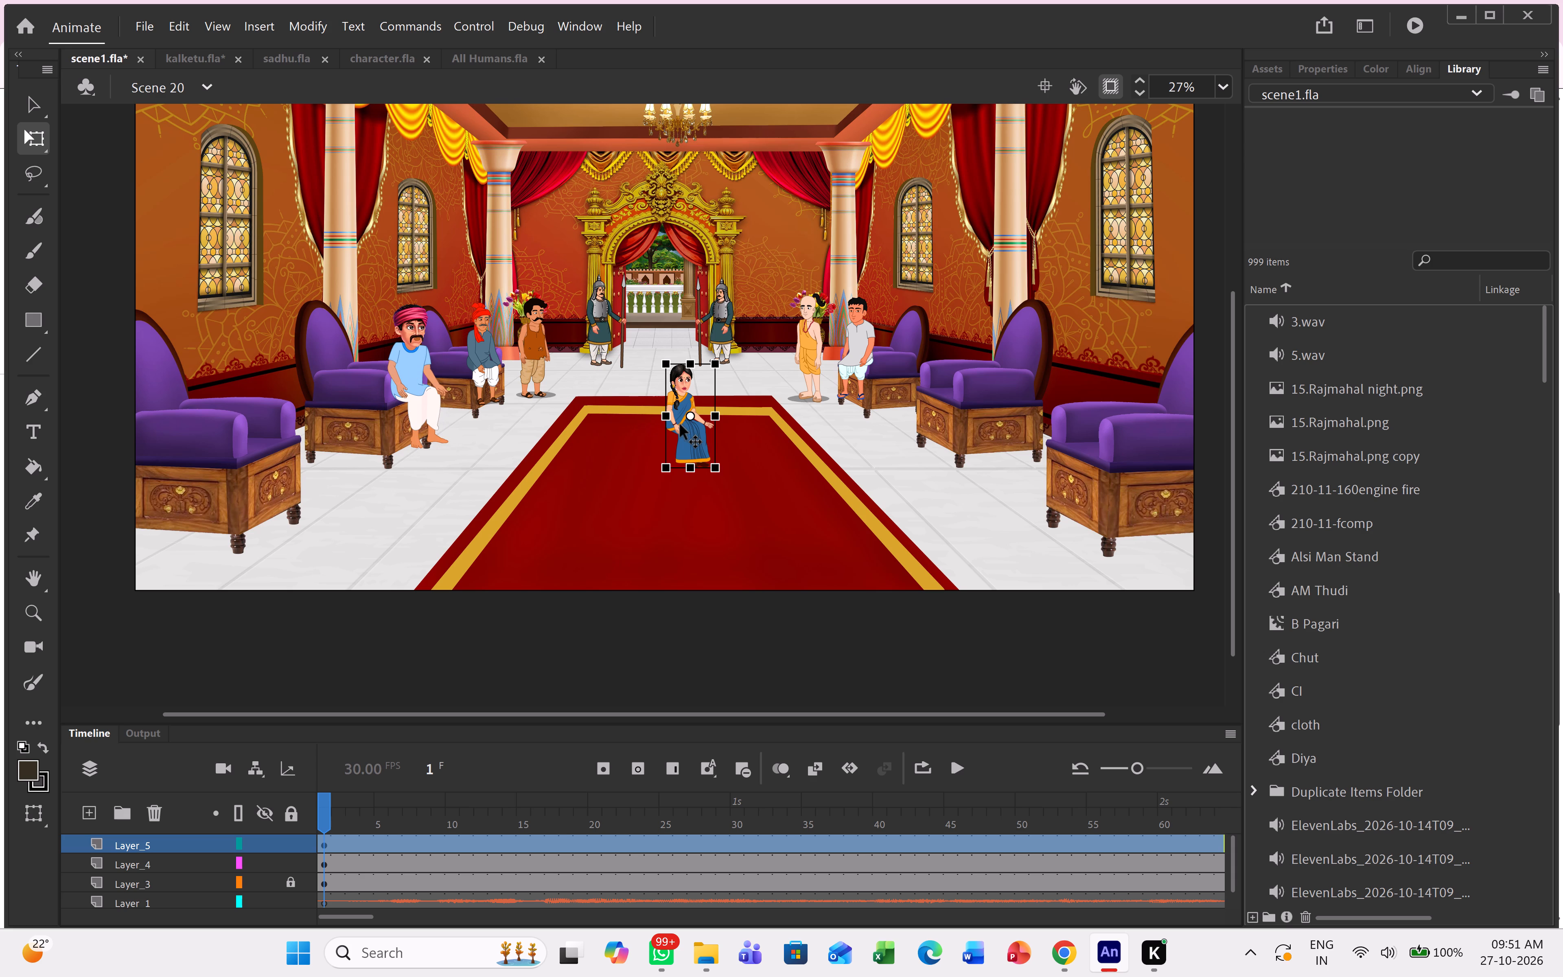
left_click_drag(691, 437, 275, 453)
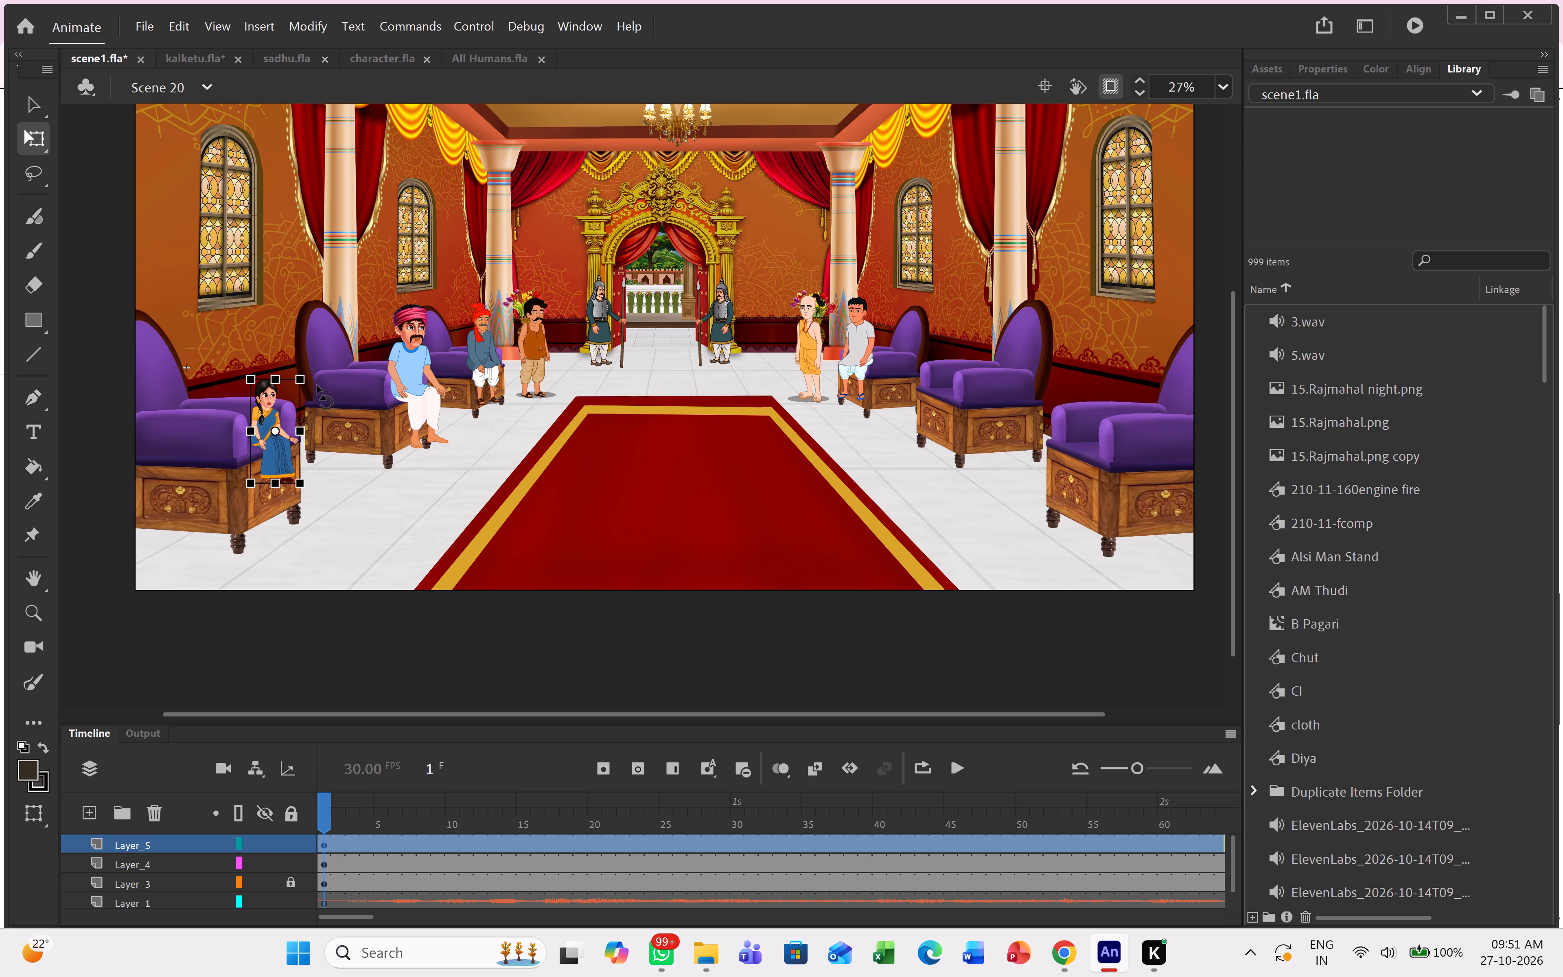
left_click_drag(302, 380, 330, 310, "shift")
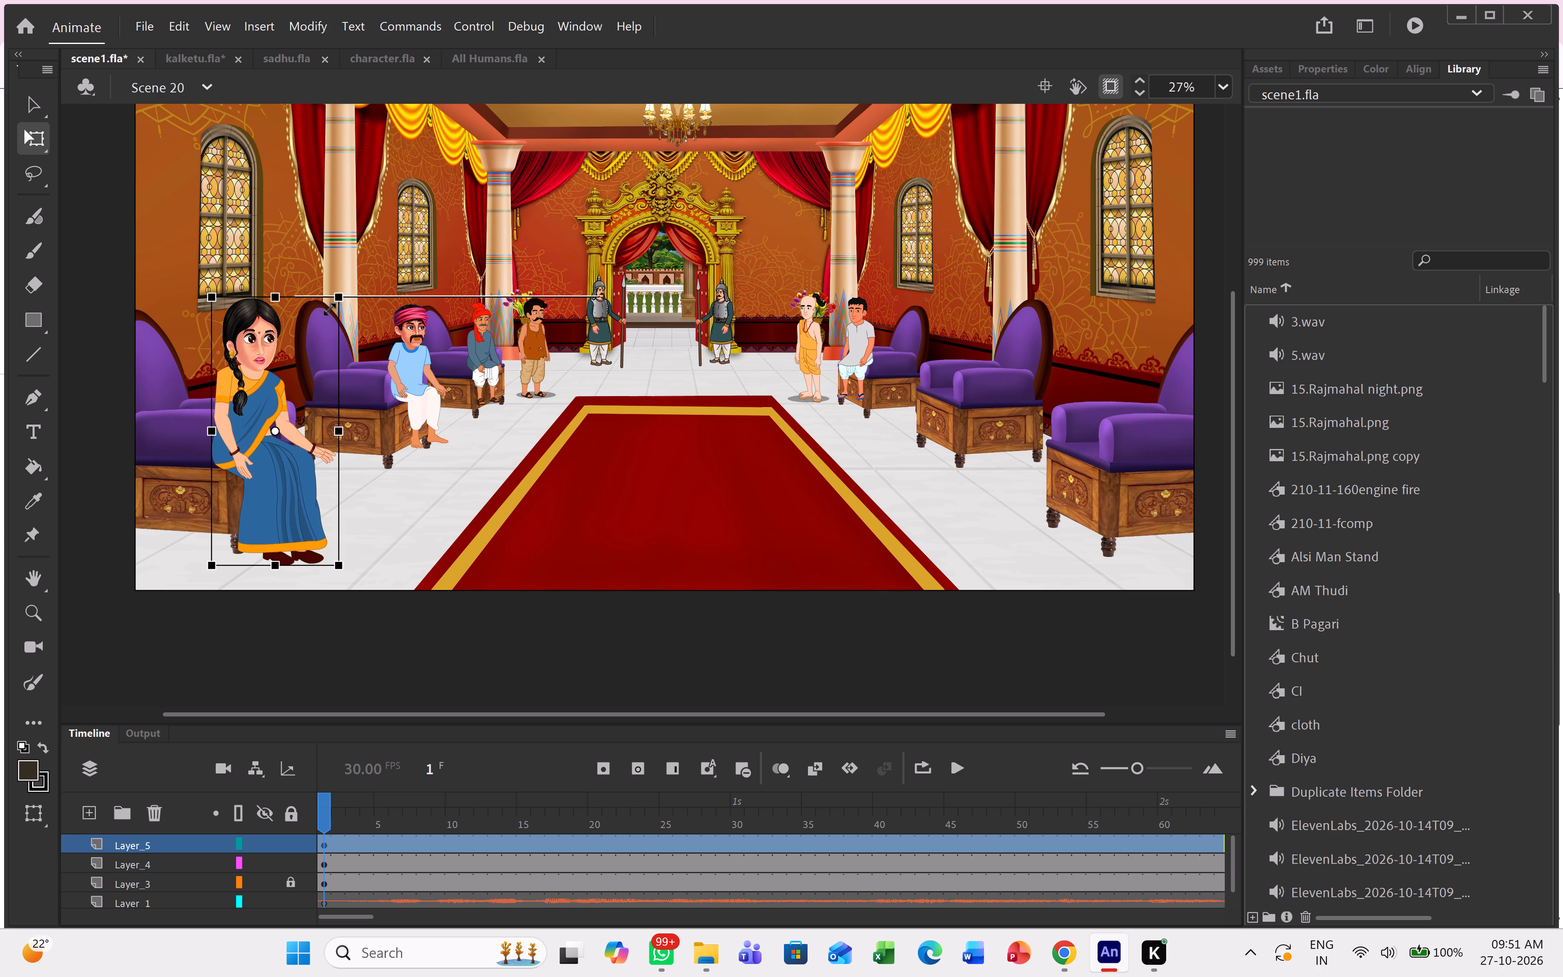
left_click_drag(330, 310, 326, 316, "shift")
left_click_drag(278, 465, 282, 452)
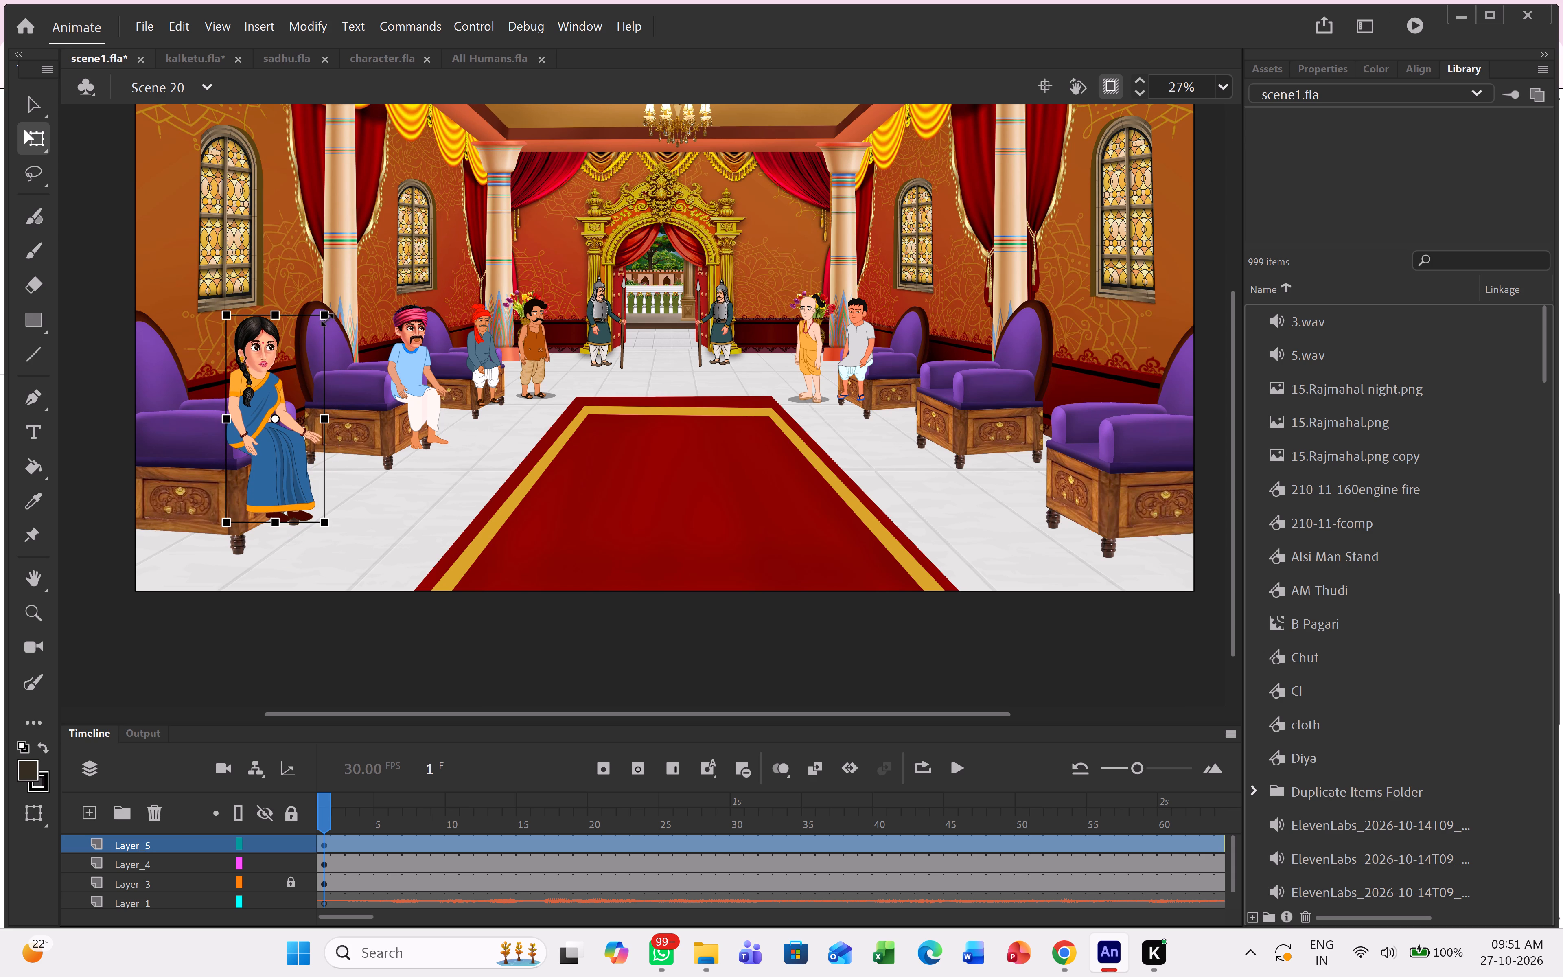
left_click_drag(328, 320, 324, 327, "shift")
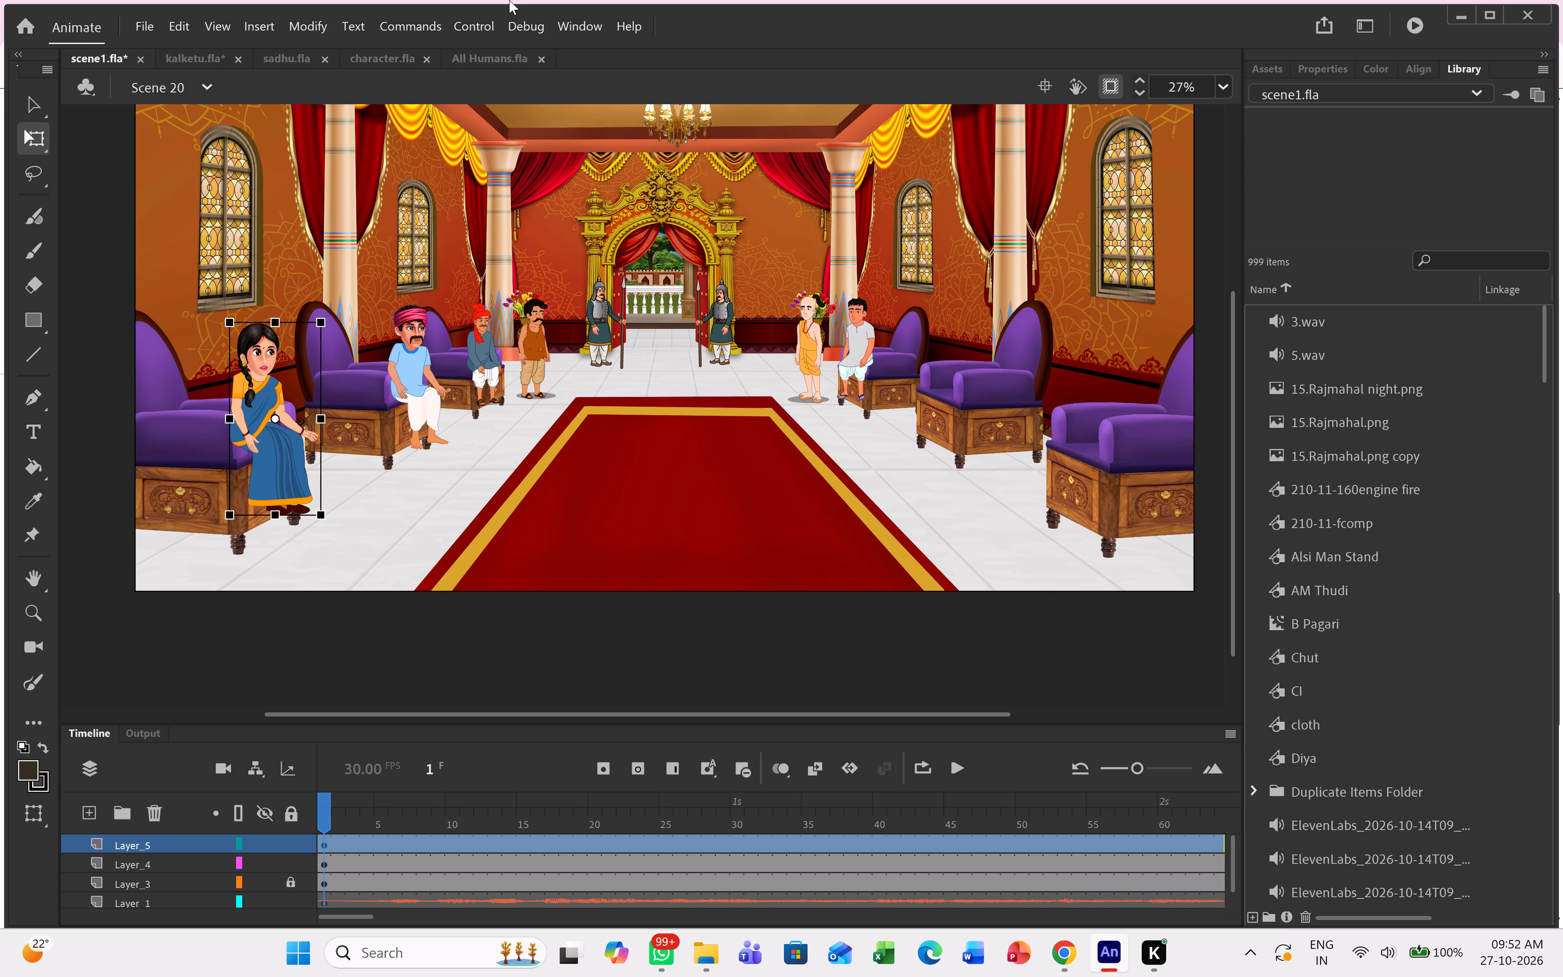
Look over the characters in All Humans.fla and open the Man and Man2 character files together.
left_click(487, 63)
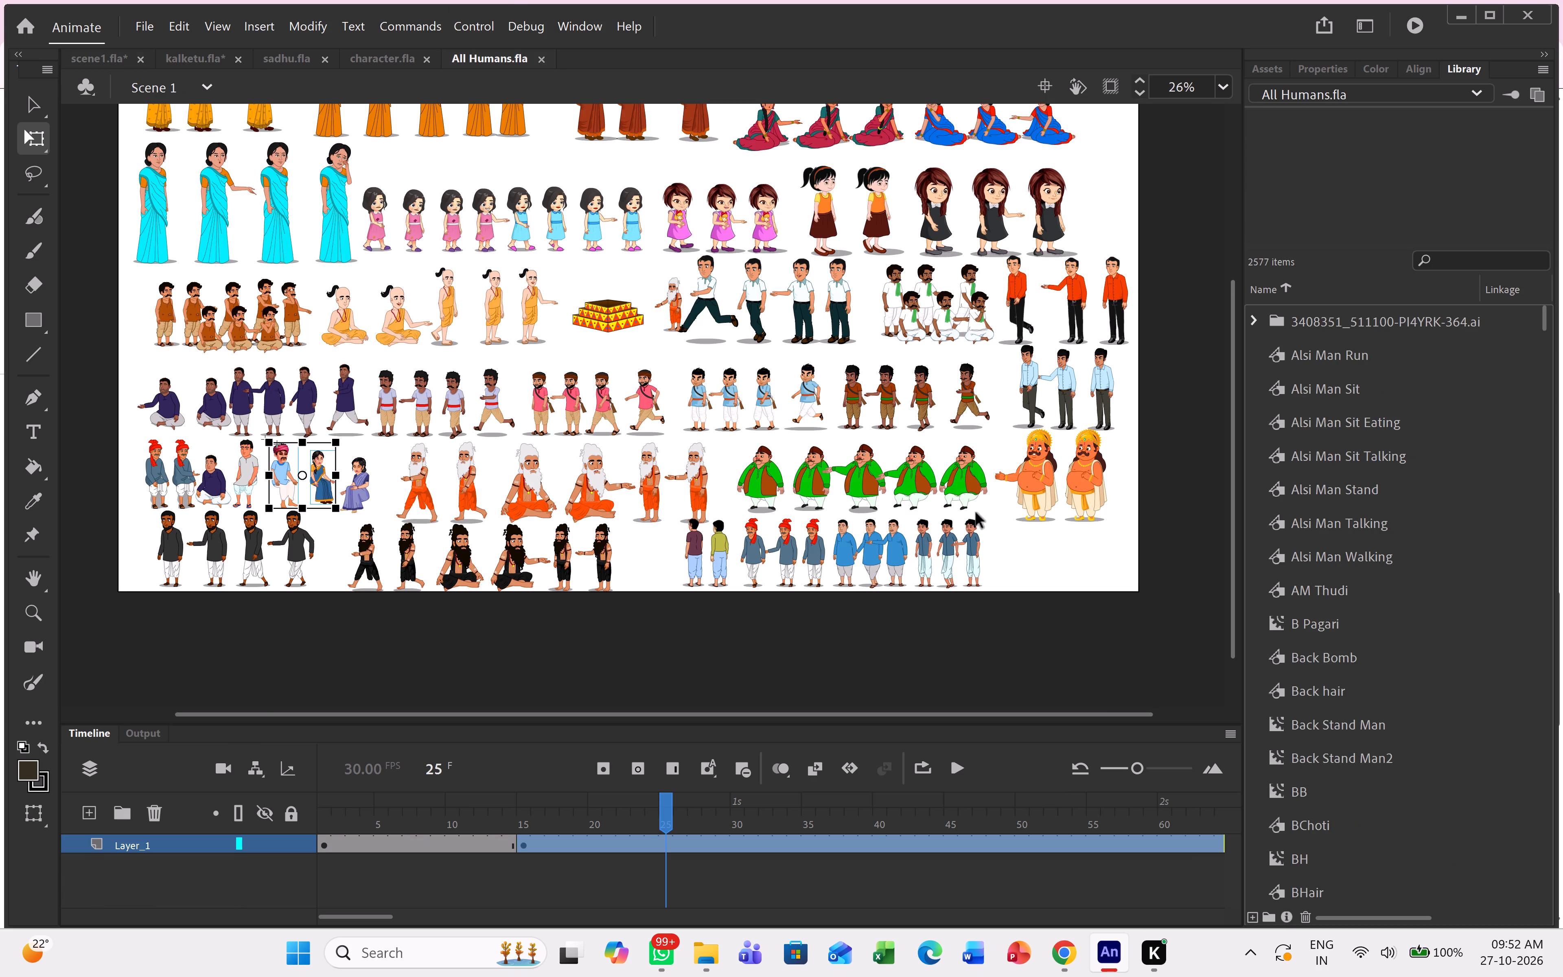
scroll(961, 466, "up", 1)
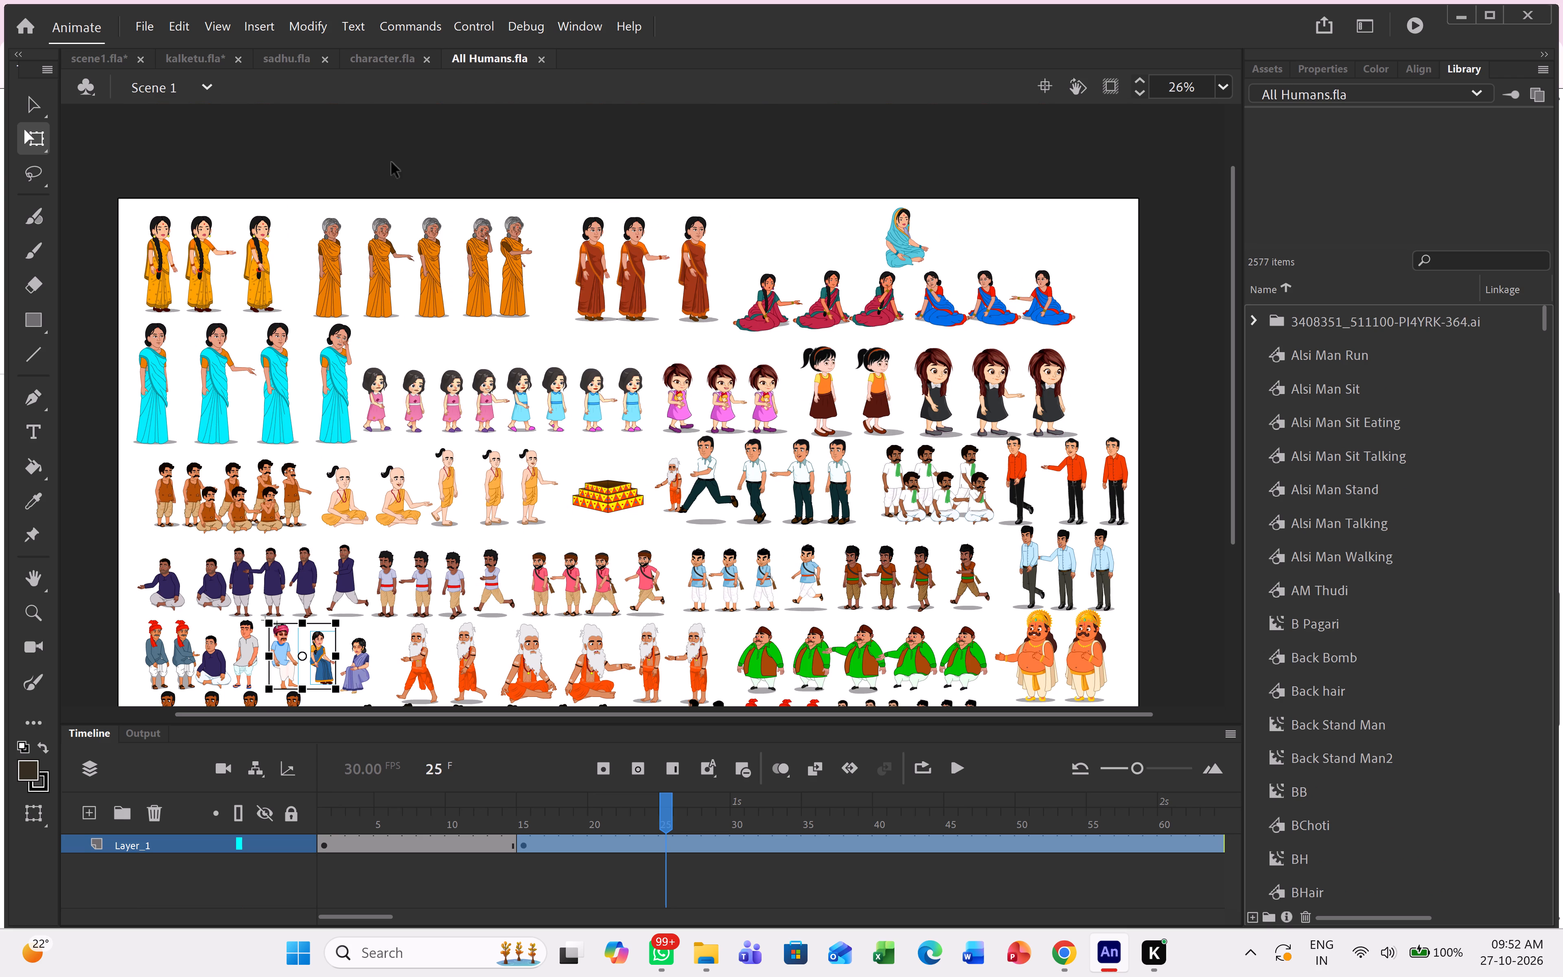
scroll(640, 435, "down", 1)
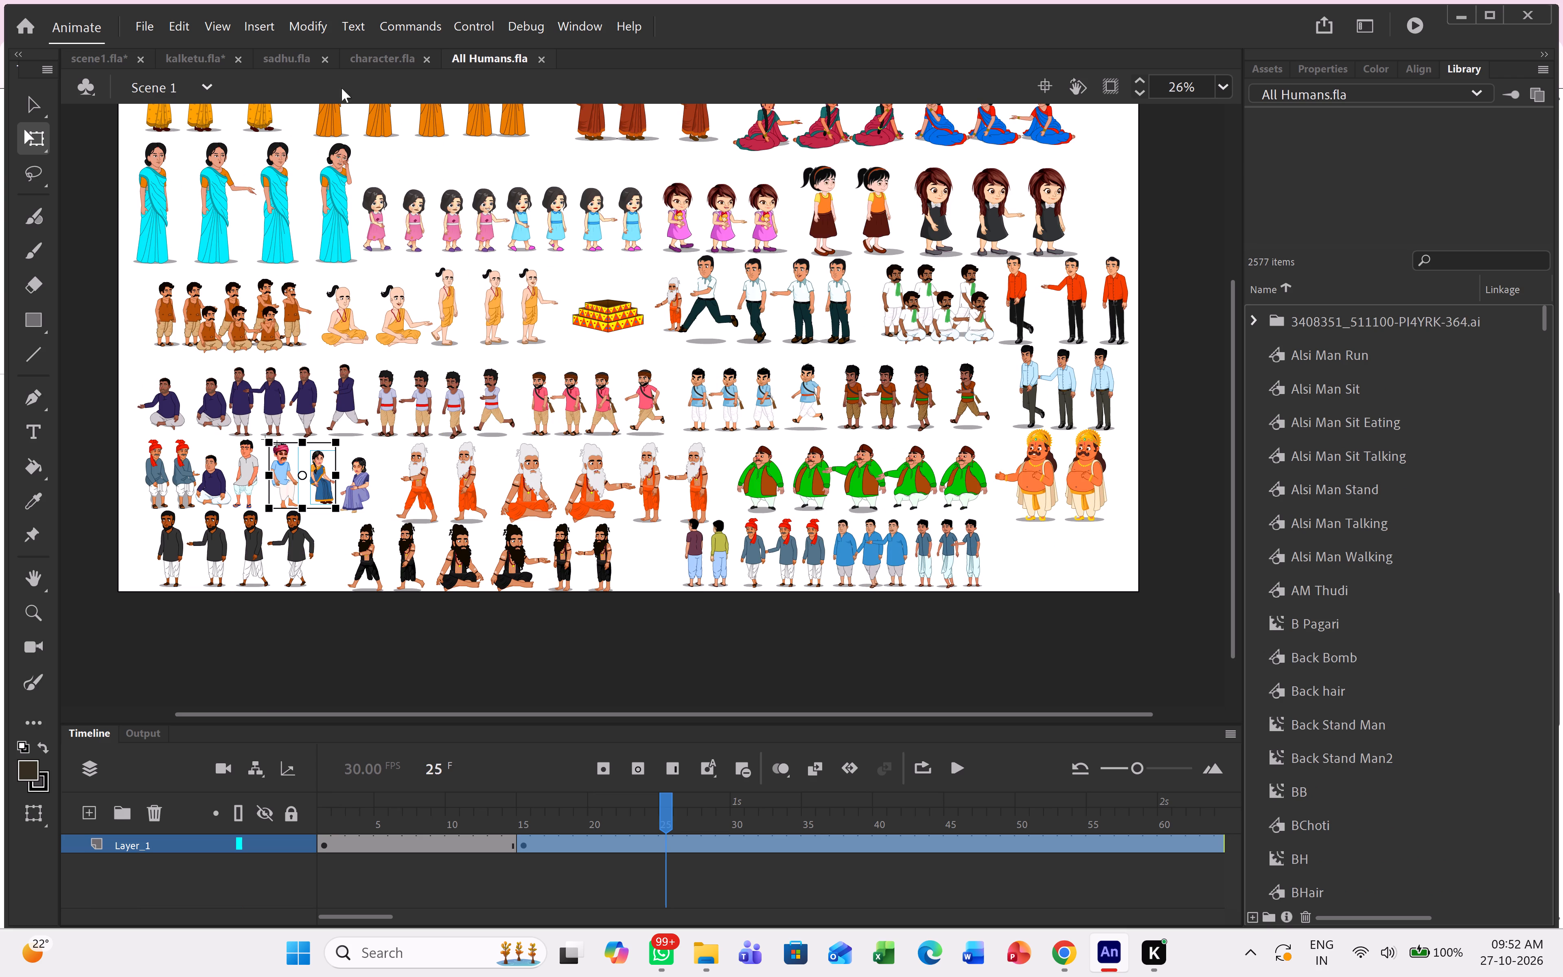
left_click(139, 22)
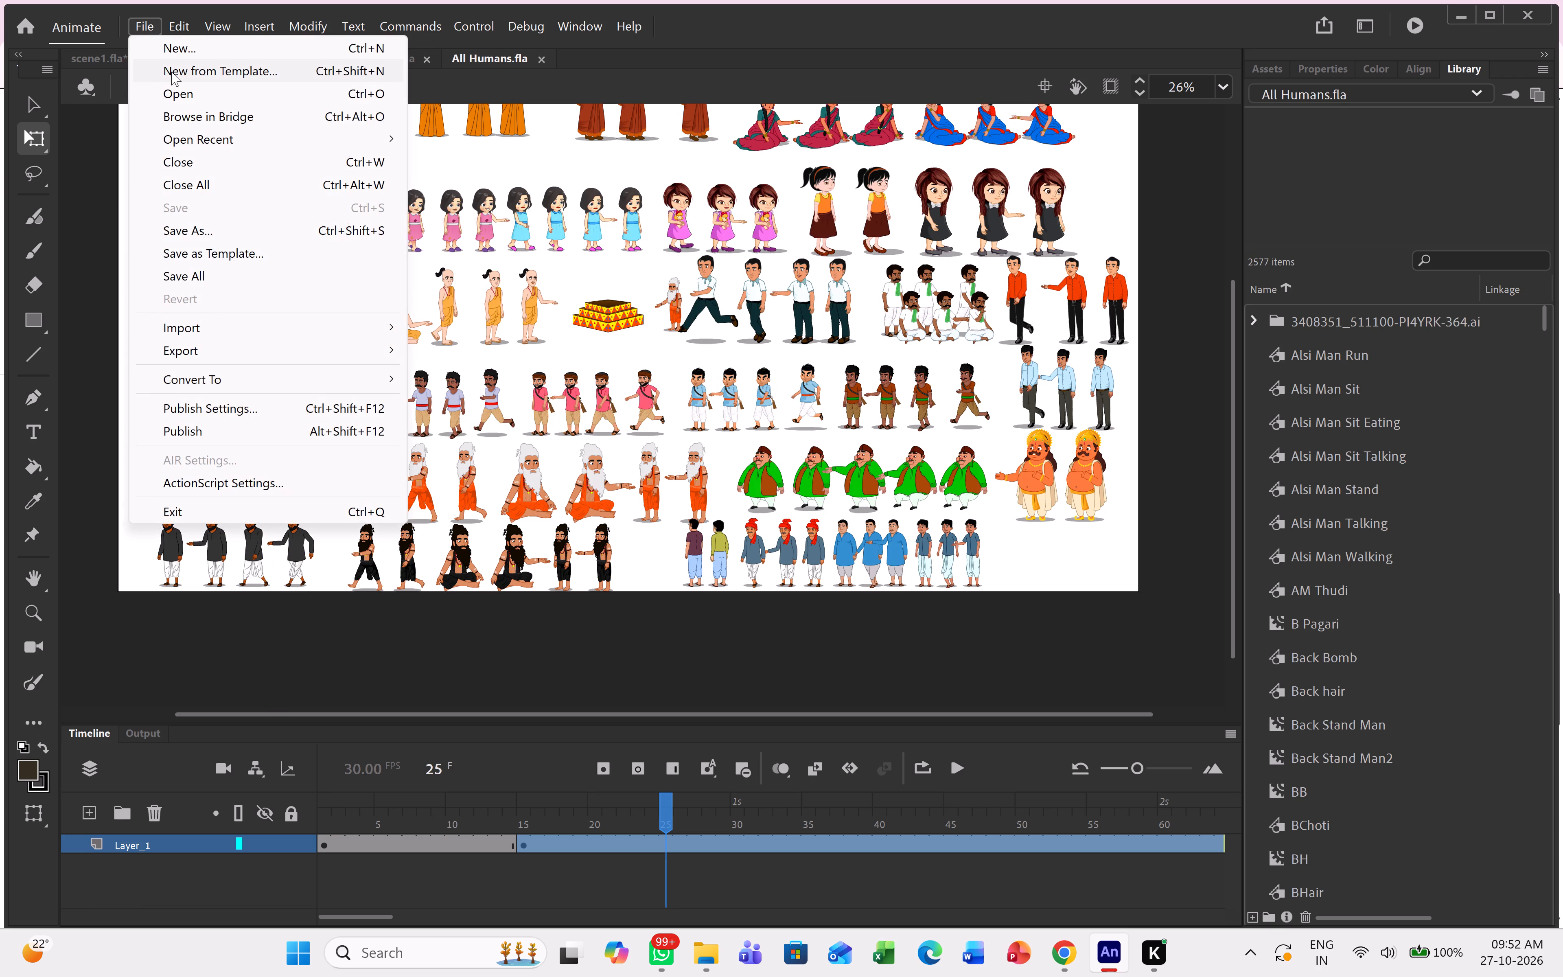
left_click(173, 85)
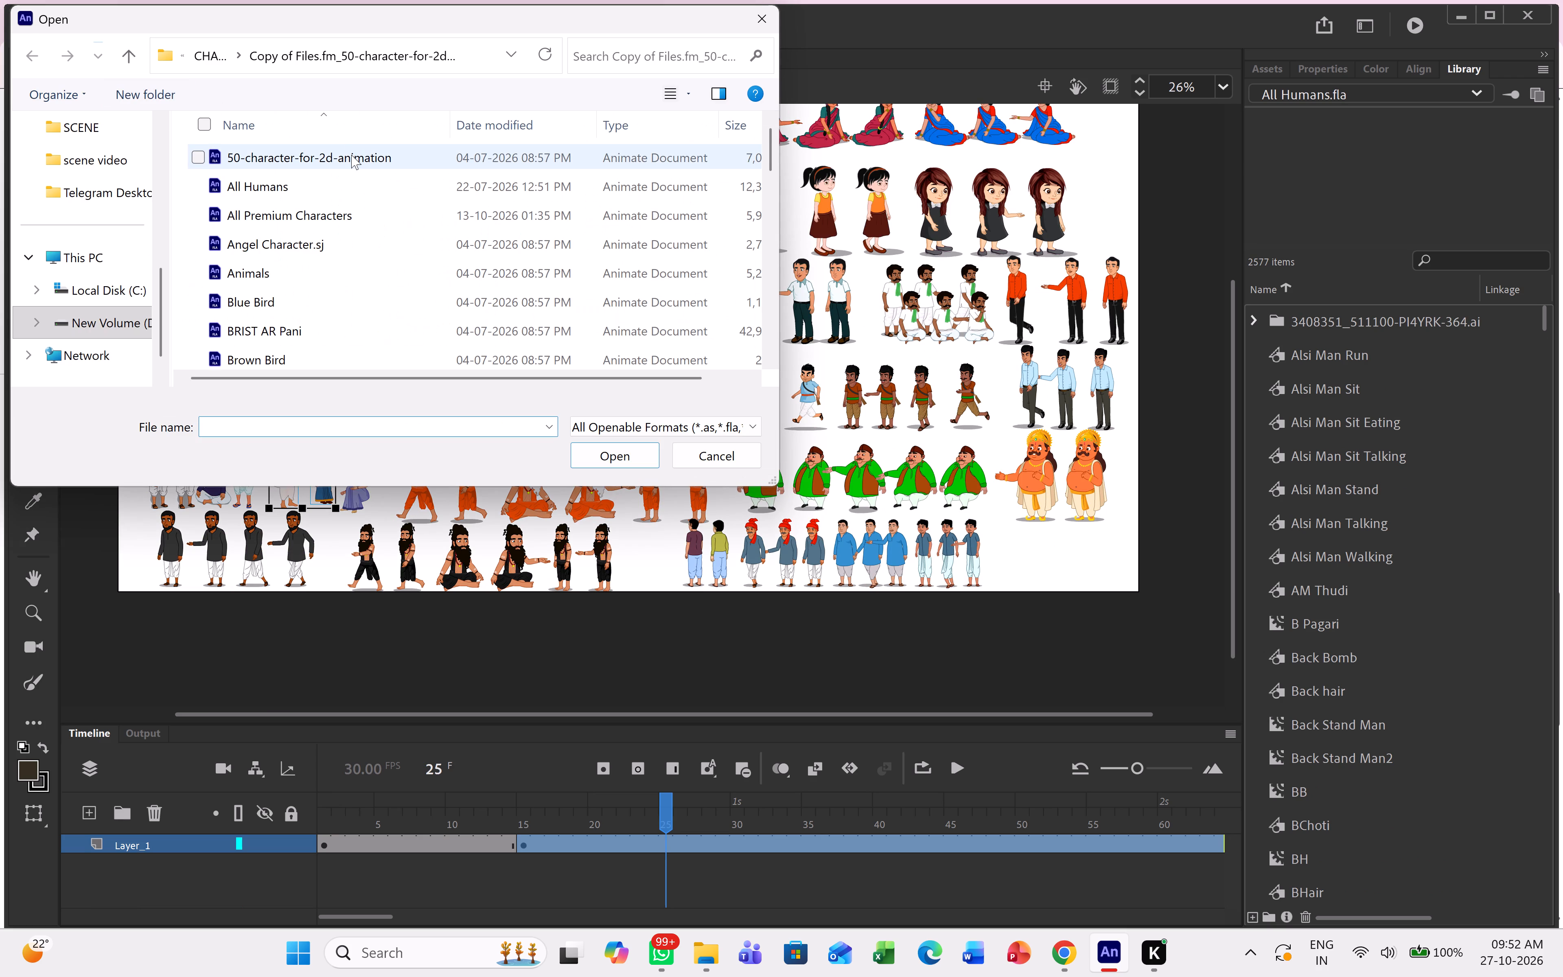
left_click(331, 213)
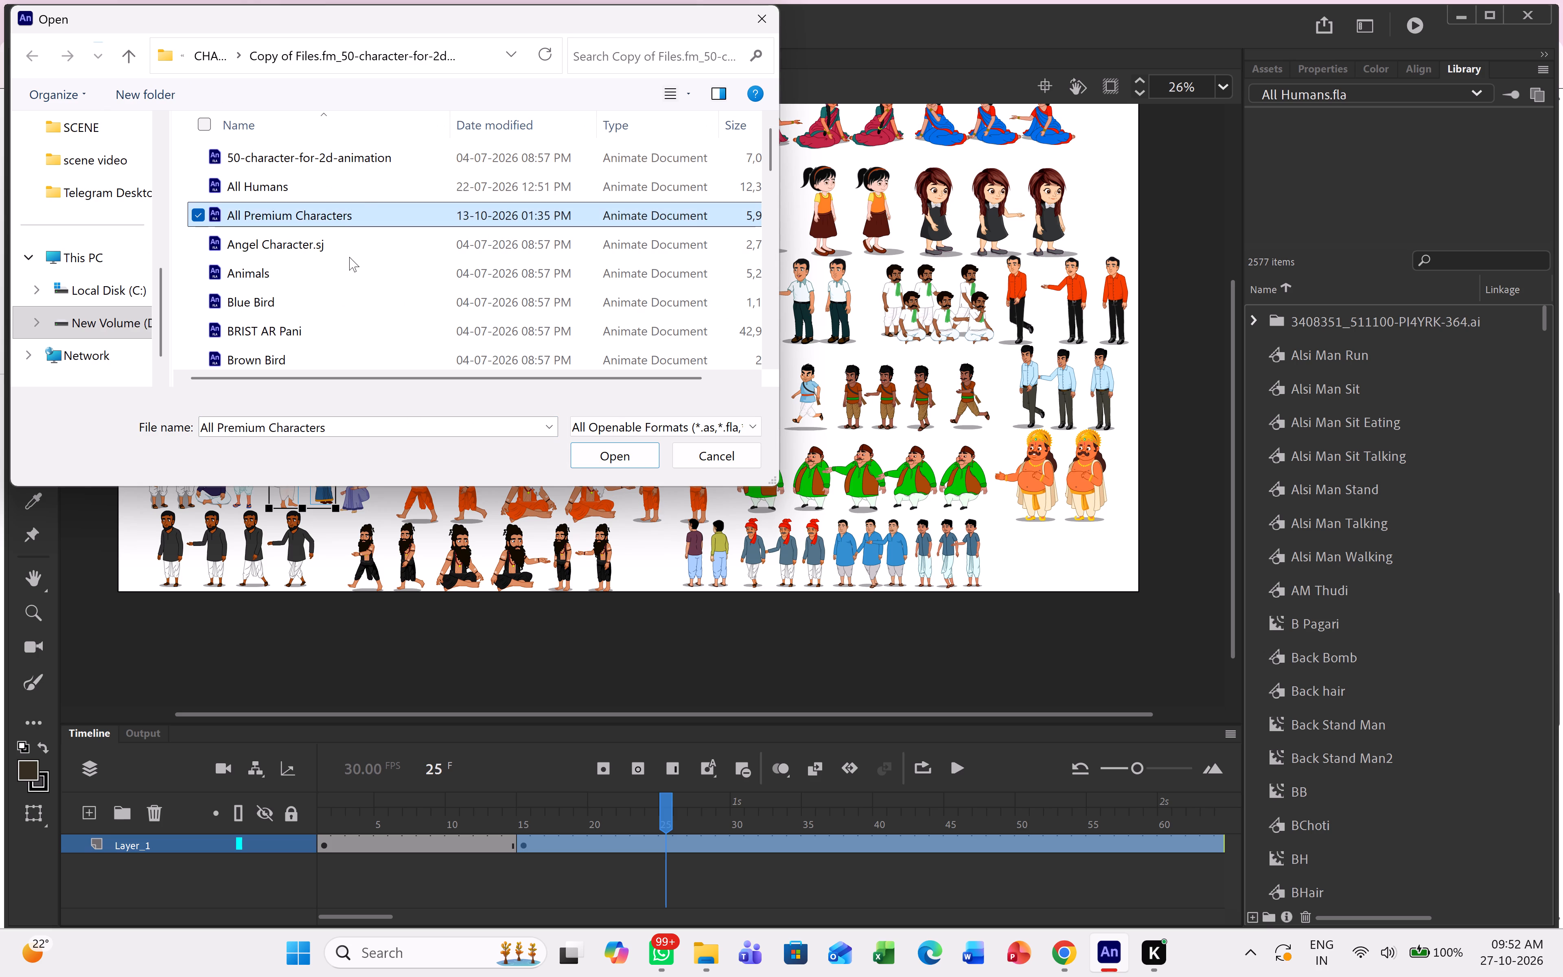
left_click(363, 160)
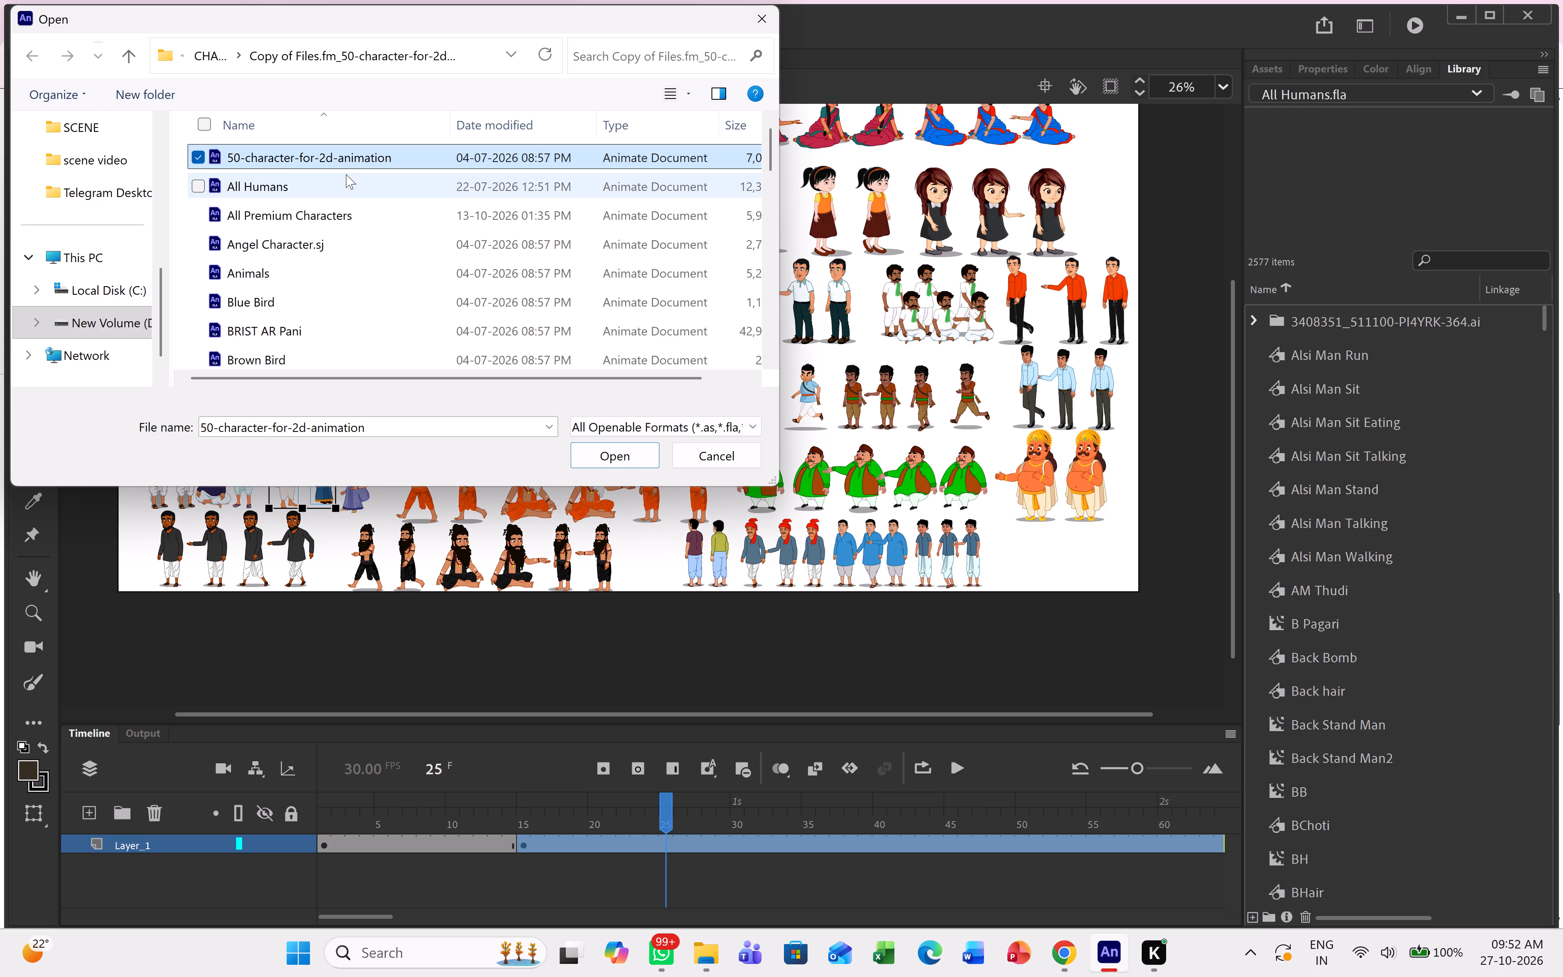
scroll(469, 258, "down", 7)
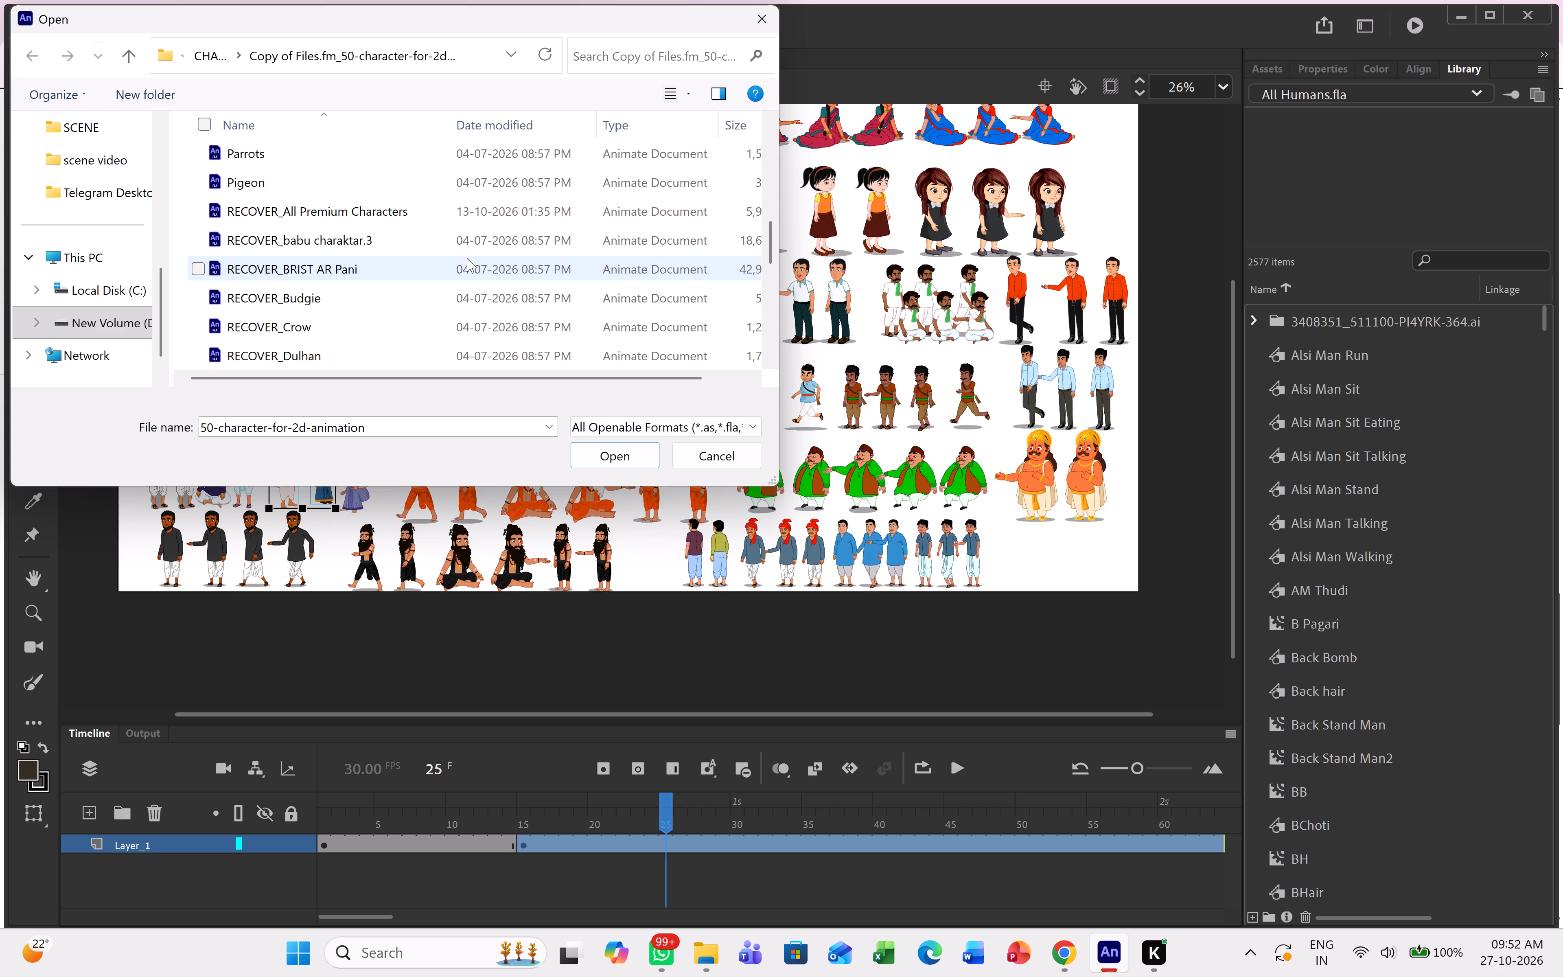
scroll(466, 258, "up", 2)
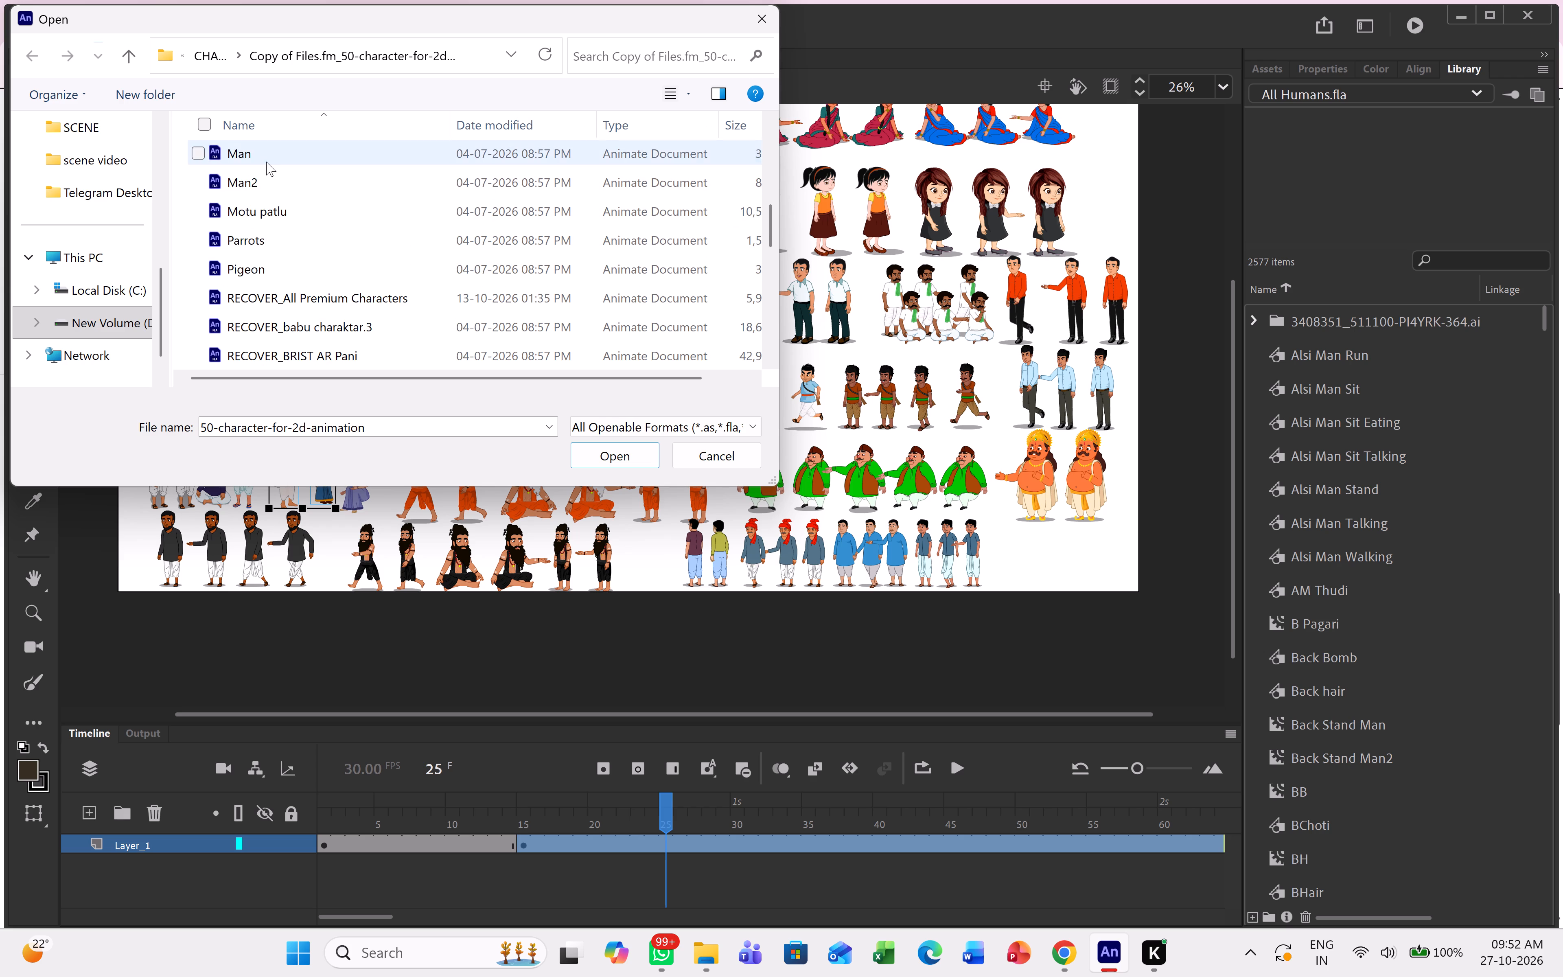
left_click(266, 162)
left_click(272, 180, "ctrl")
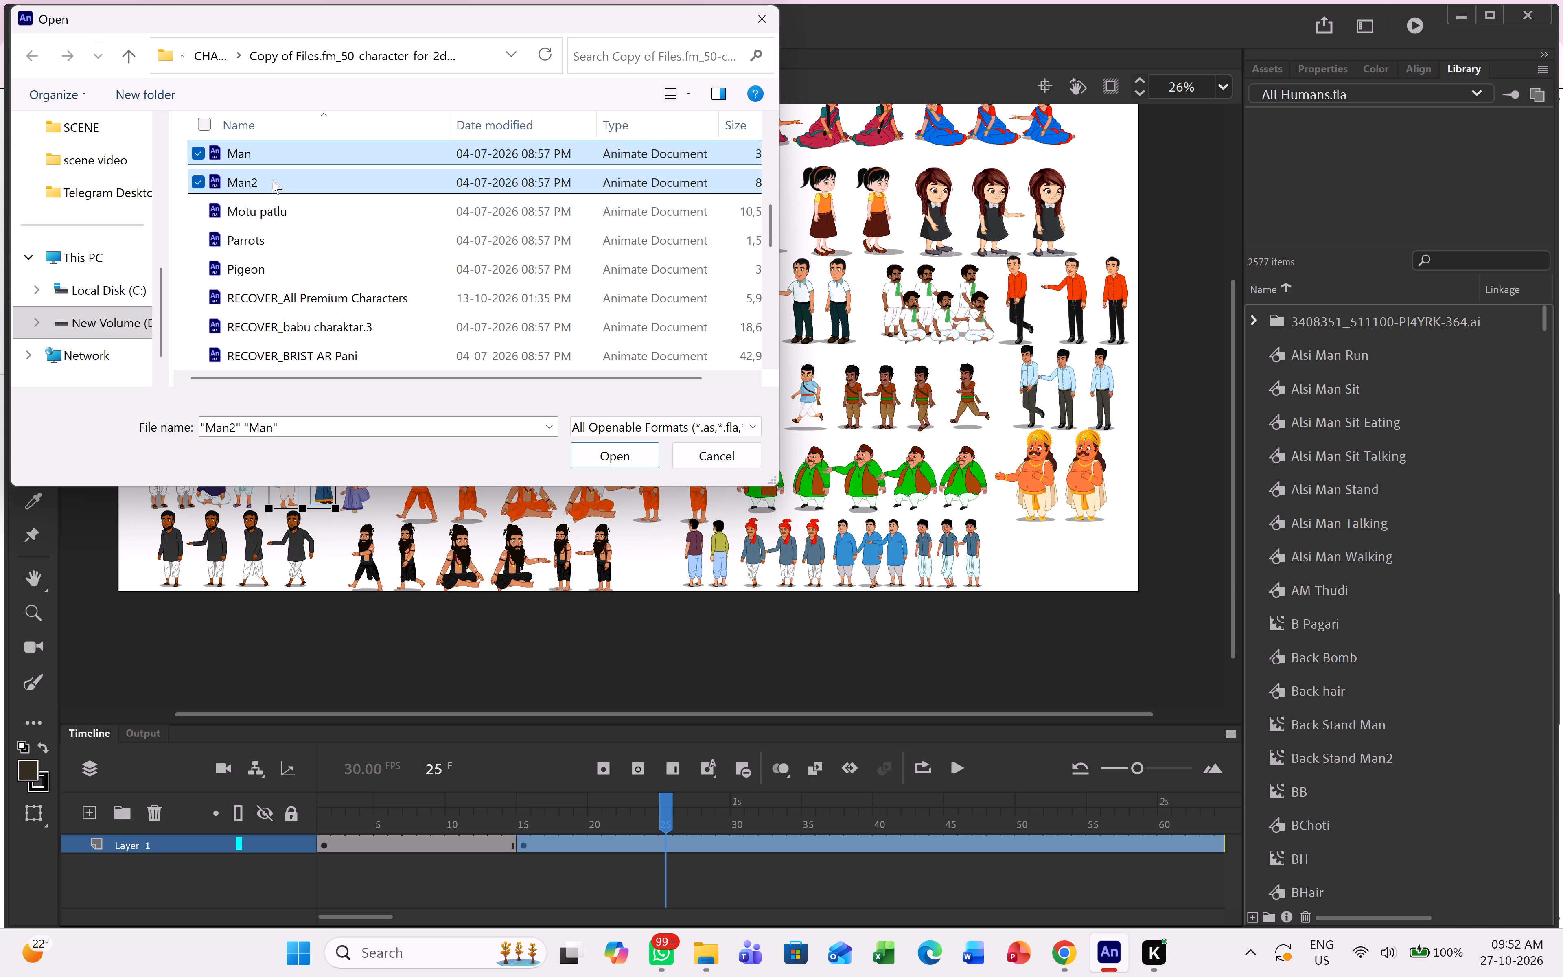
left_click(611, 460)
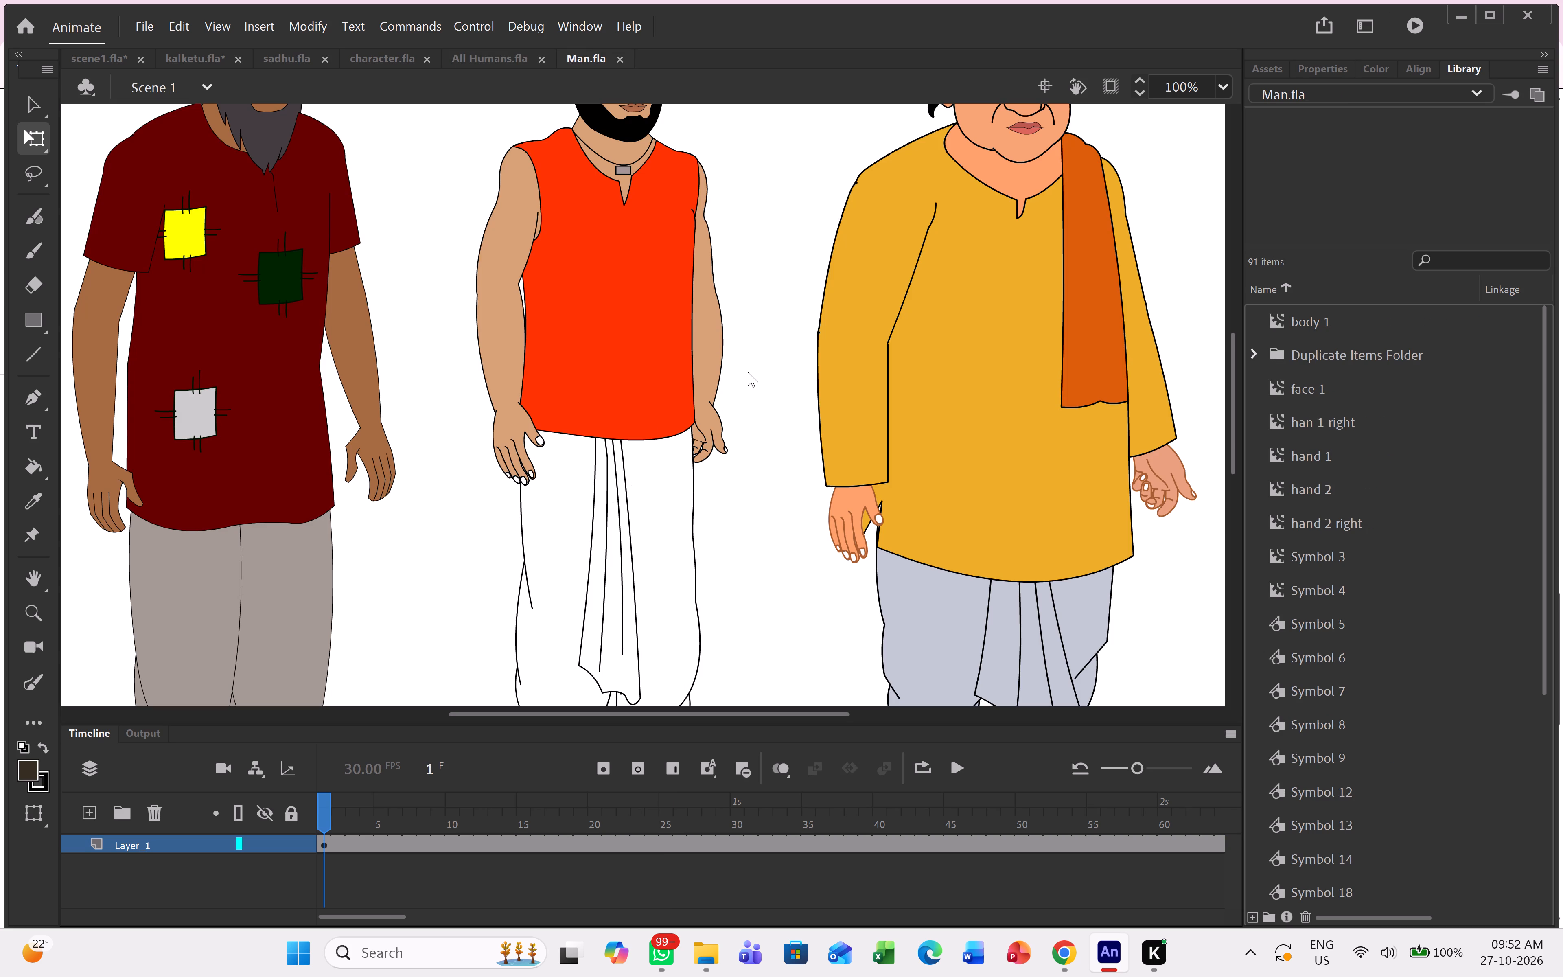
Examine the full line-ups of standing characters in Man2.fla and Man.fla for people suited to the royal court.
scroll(748, 372, "down", 2, "ctrl")
left_click(824, 498)
scroll(824, 498, "down", 5, "ctrl")
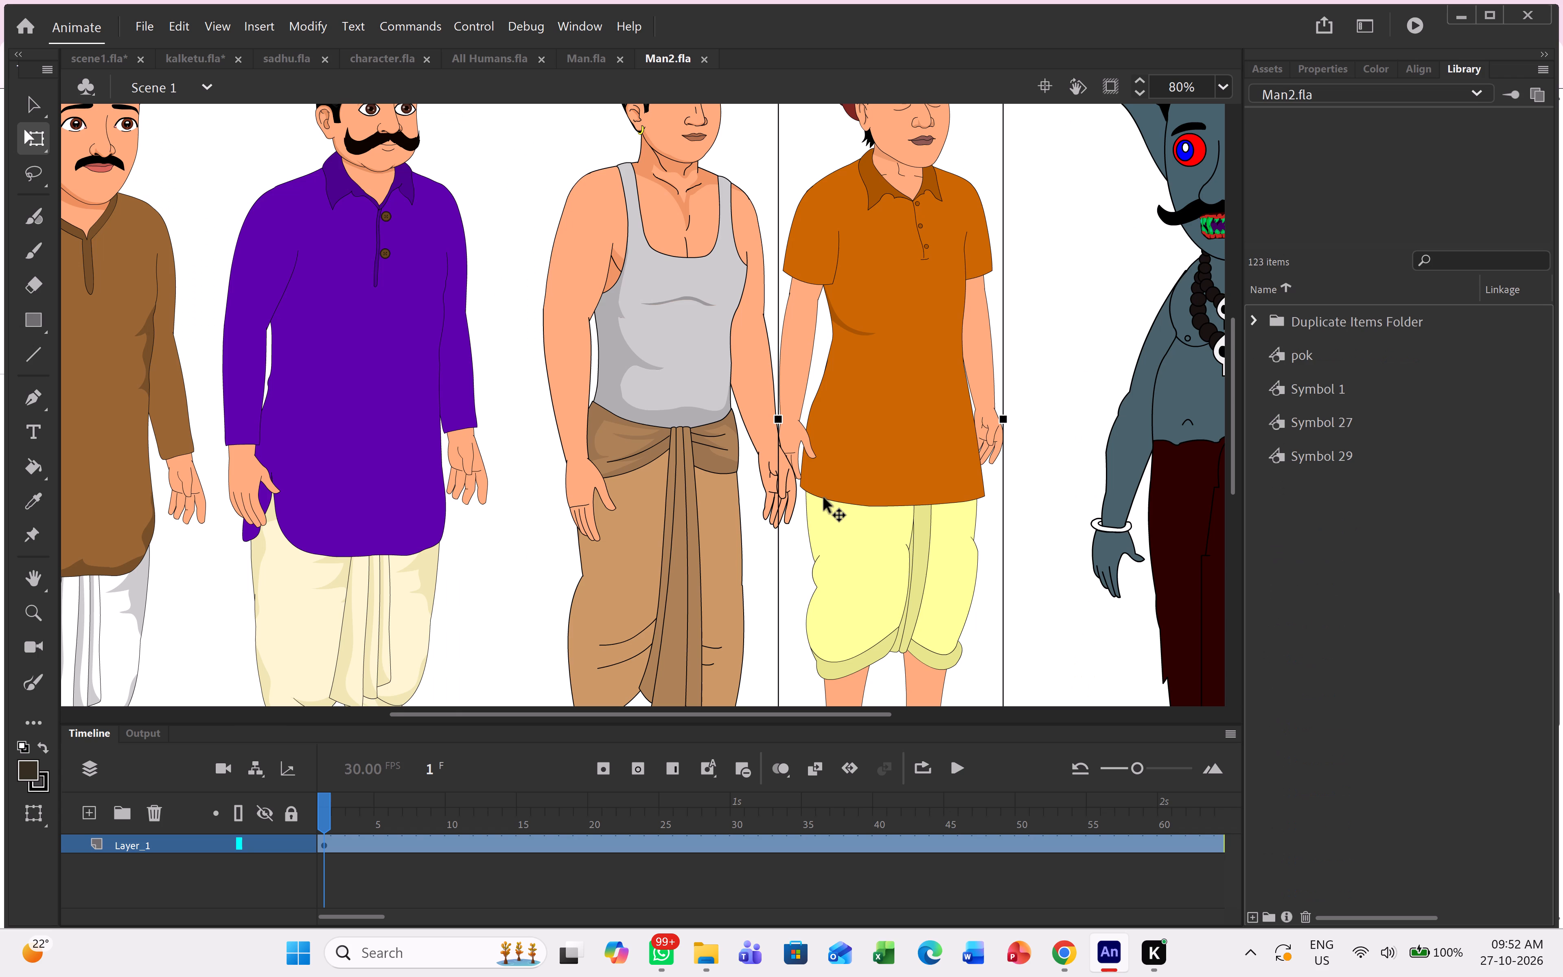
scroll(824, 498, "down", 2, "ctrl")
left_click(567, 484)
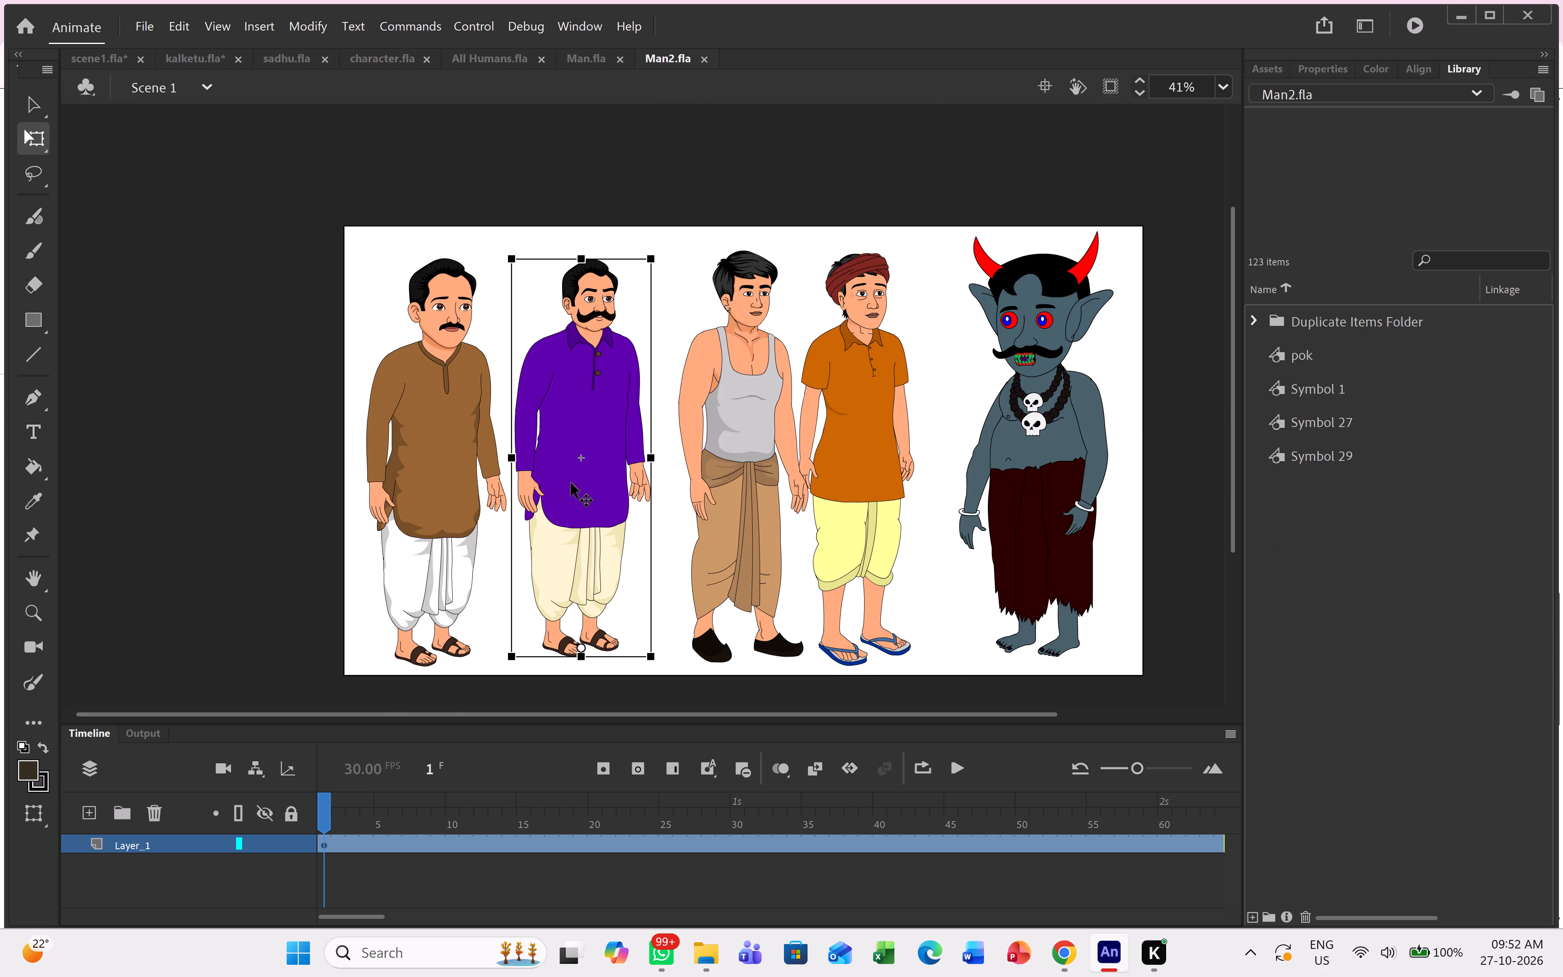
left_click(972, 347)
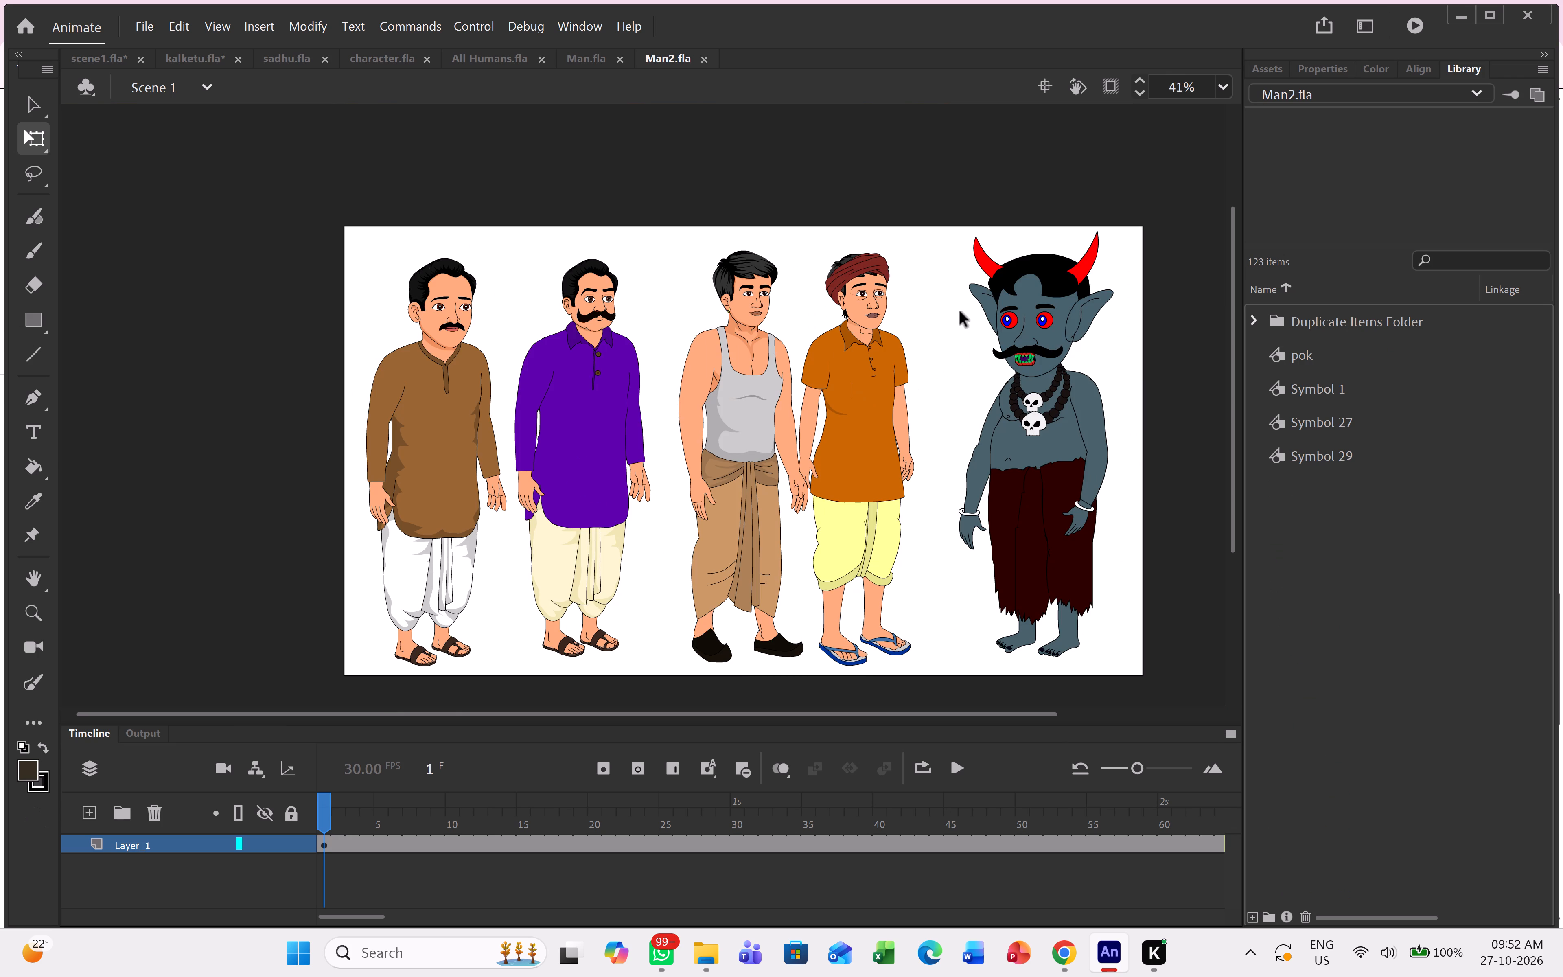
left_click(584, 61)
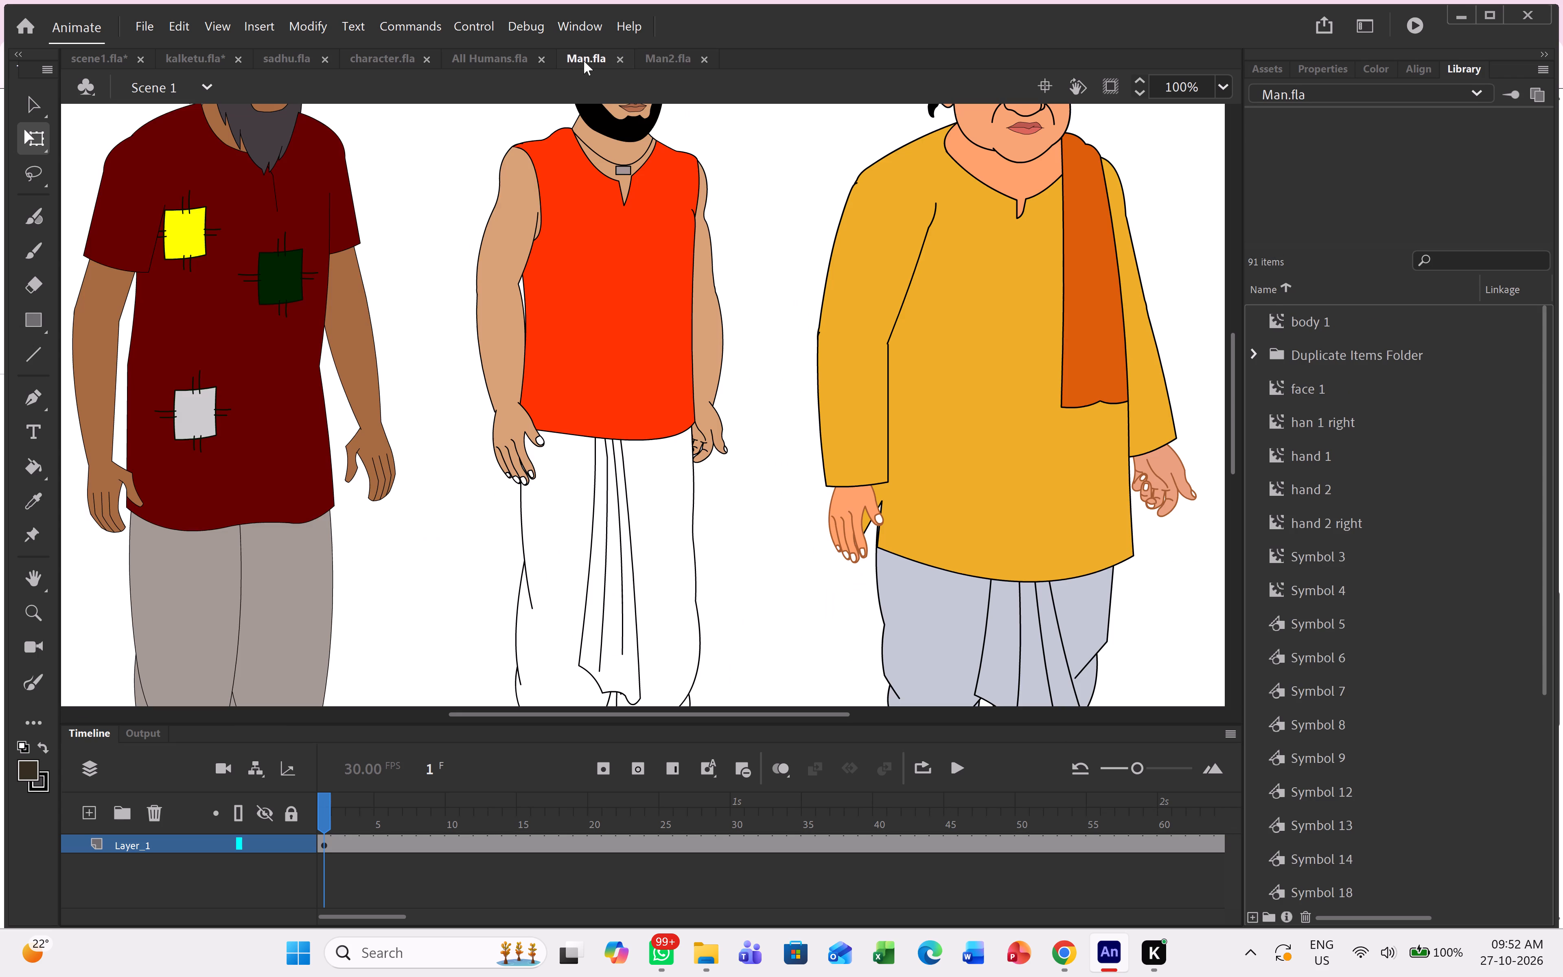
left_click(809, 298)
scroll(809, 298, "down", 4, "ctrl")
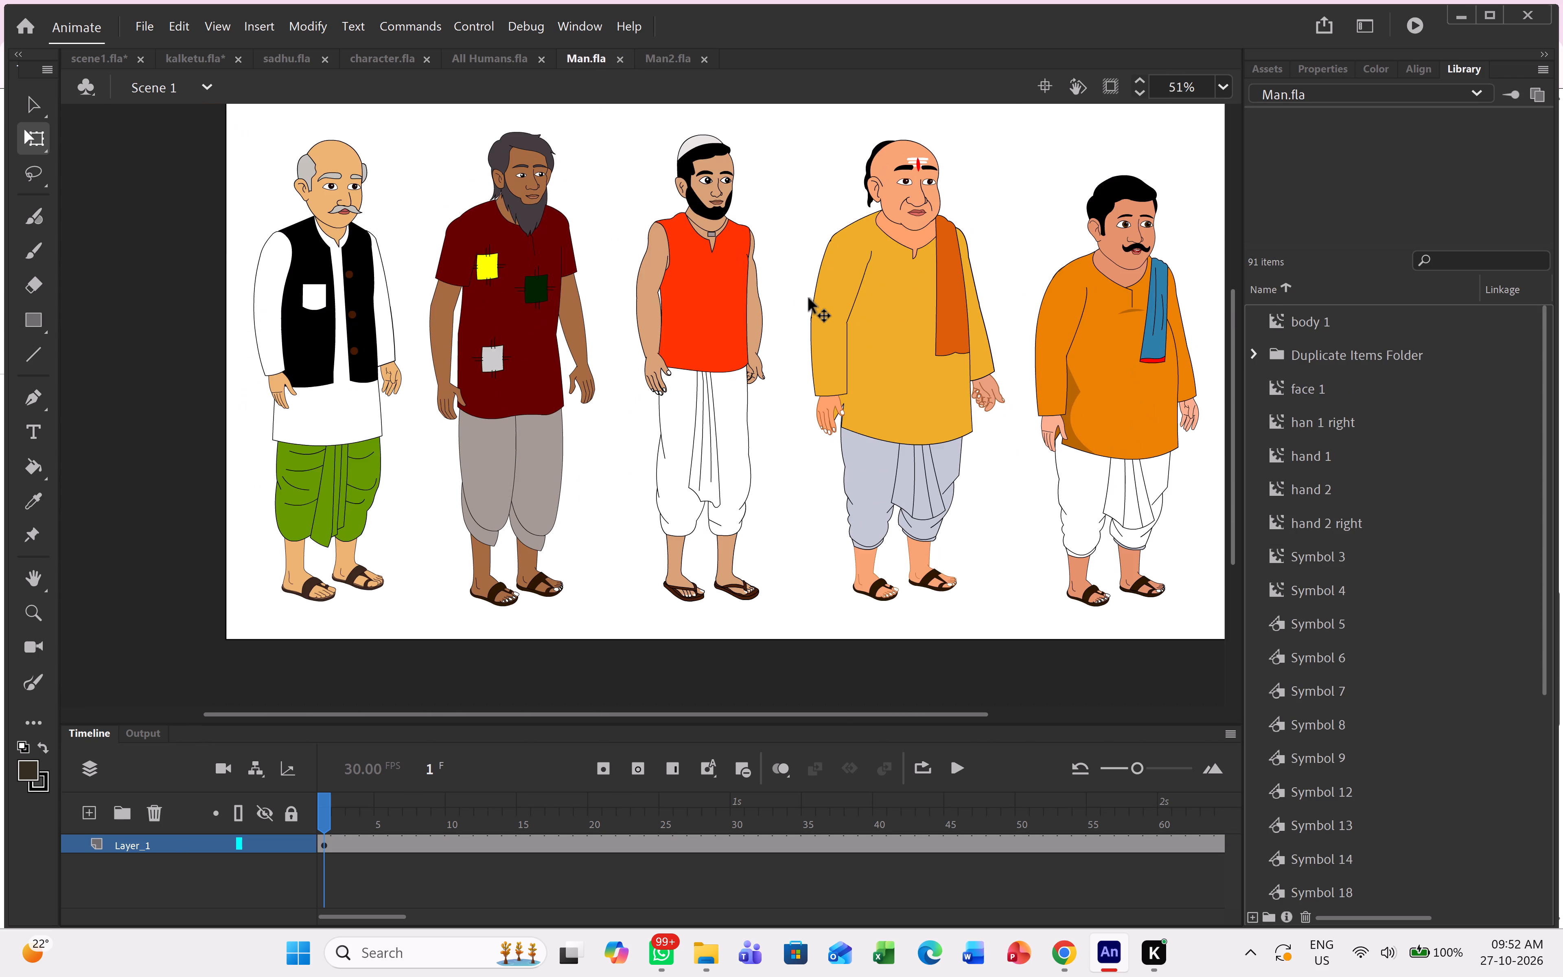
scroll(809, 298, "down", 1, "ctrl")
scroll(809, 298, "up", 2, "ctrl")
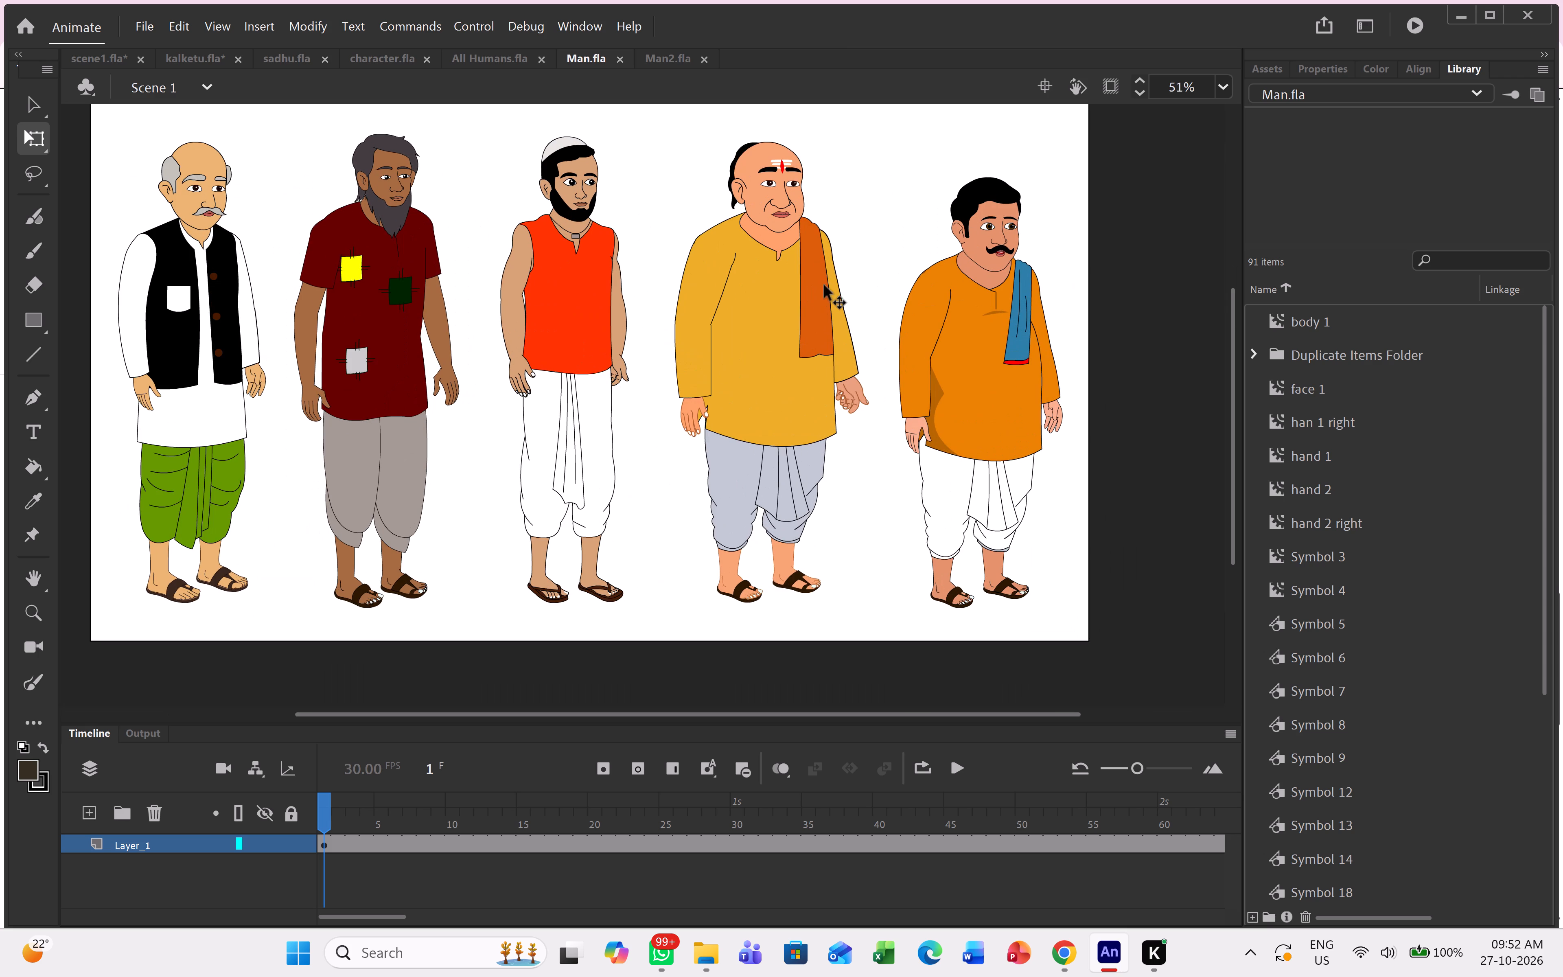
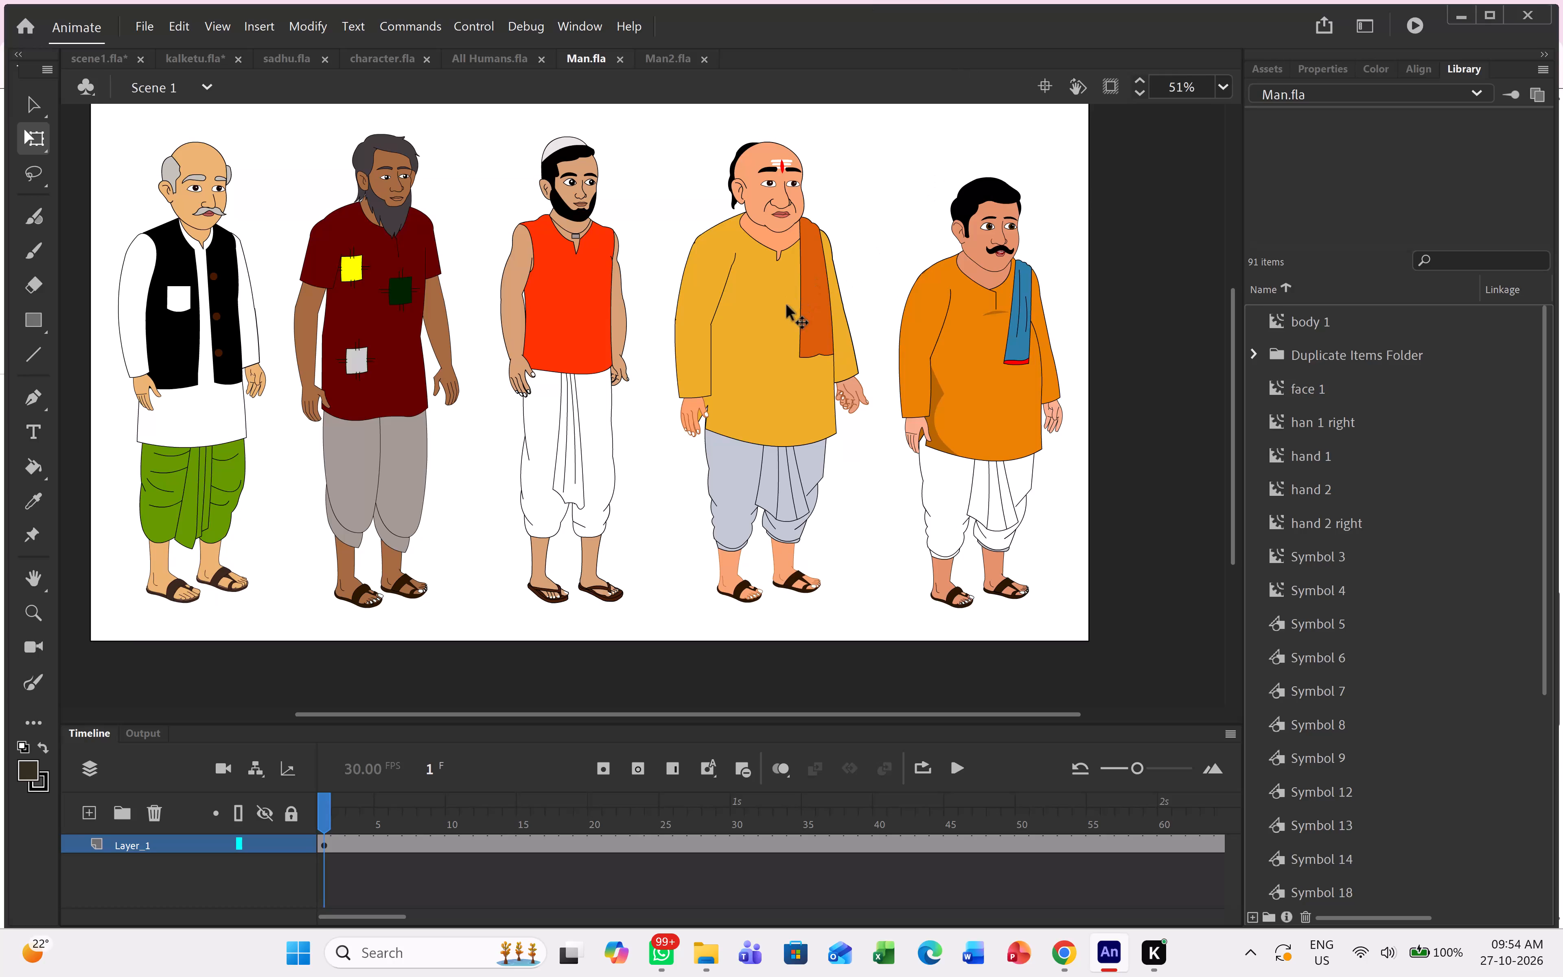
Copy the bald man in the yellow kurta from Man.fla into Scene 20 of scene1.fla, putting duplicate library items into a folder.
left_click(786, 310)
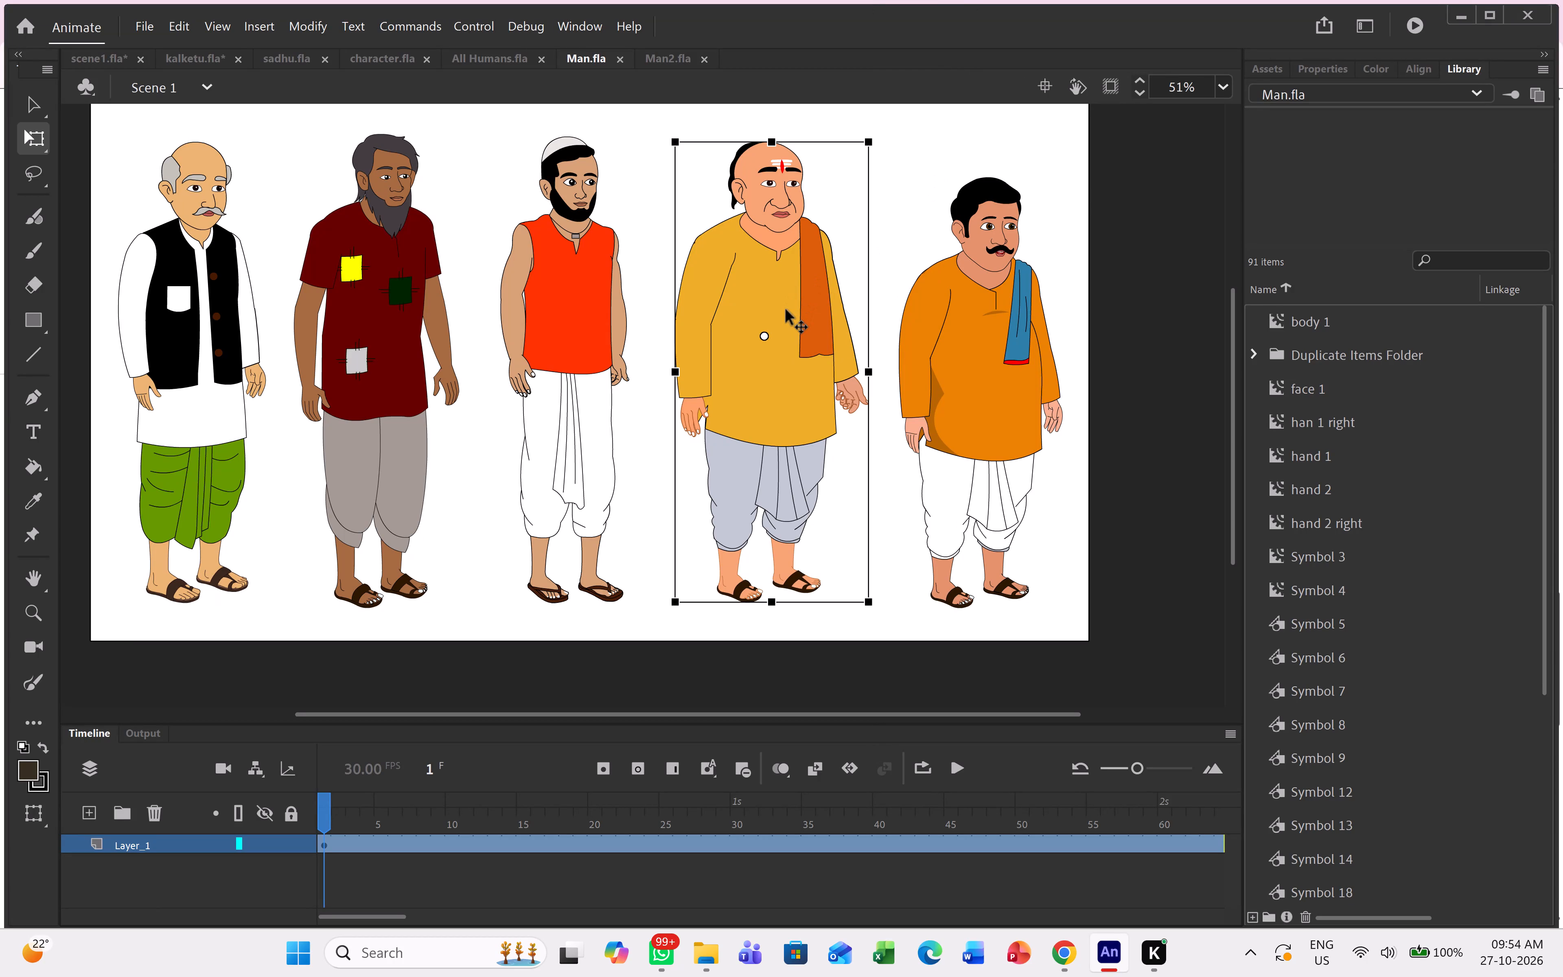
key("ctrl+c")
key("ctrl+c")
key("ctrl+c")
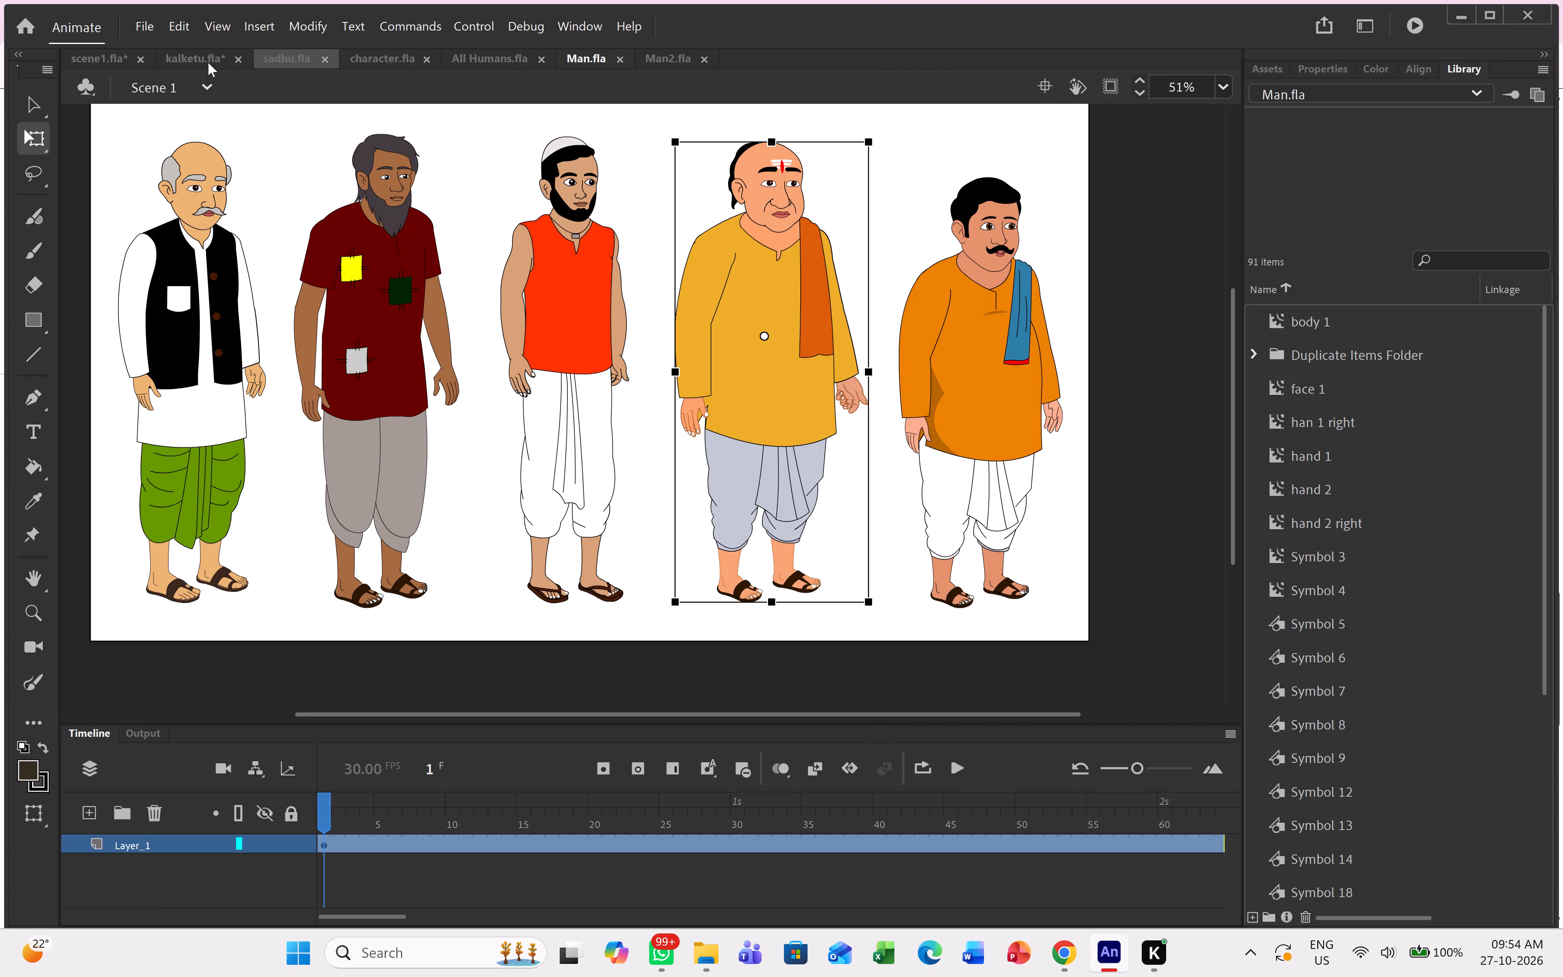
left_click(112, 66)
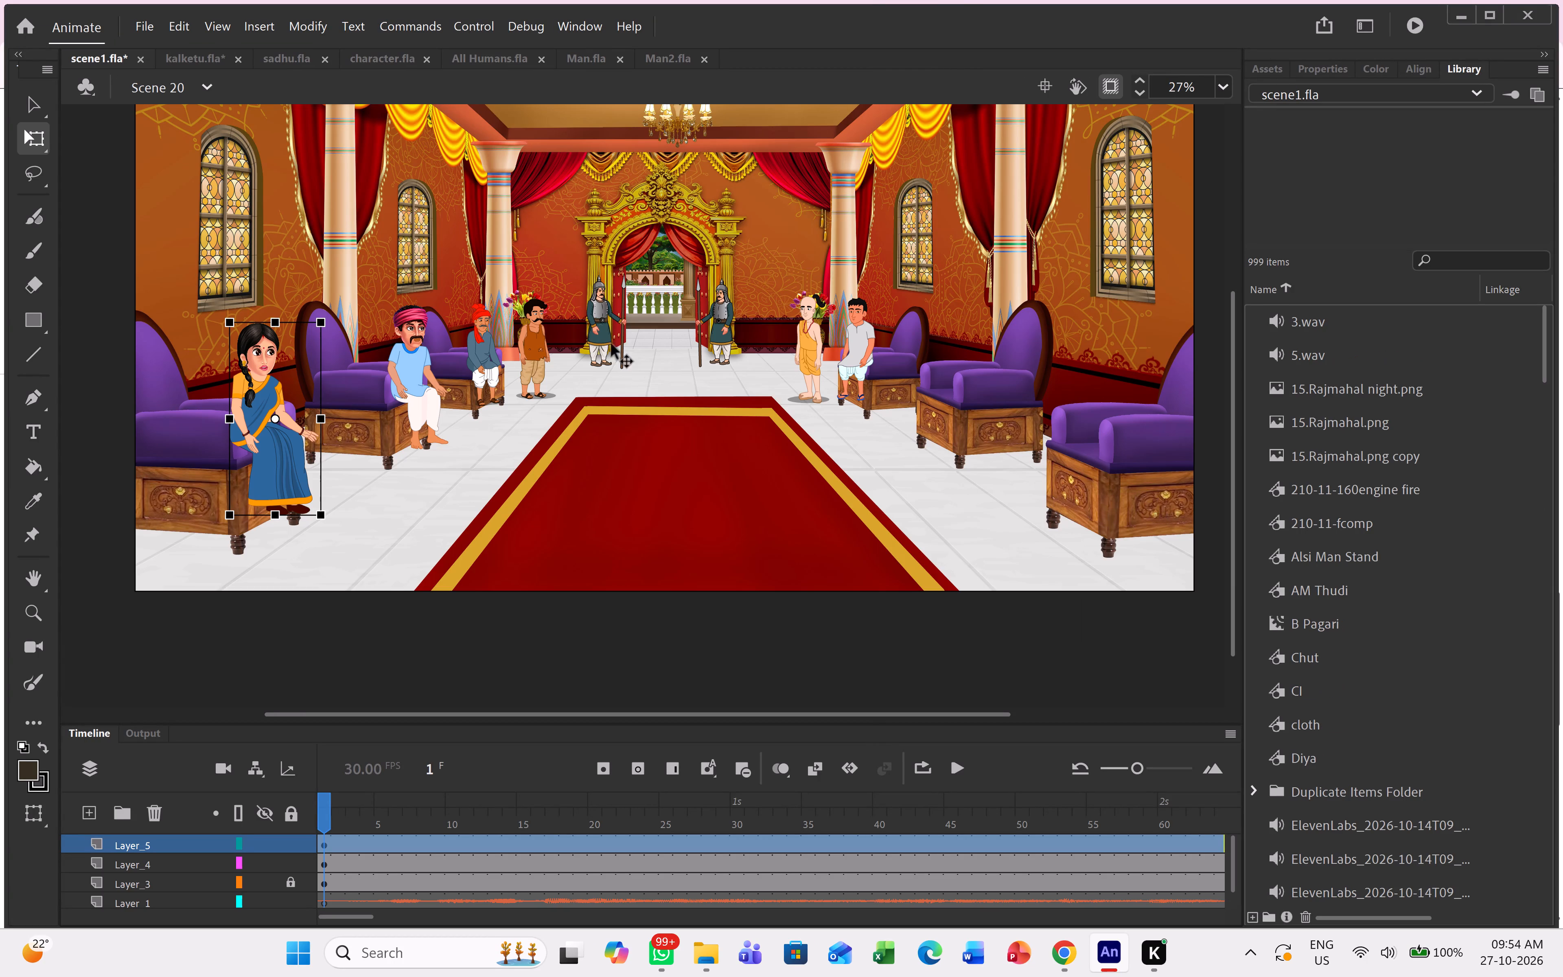
key("ctrl+v")
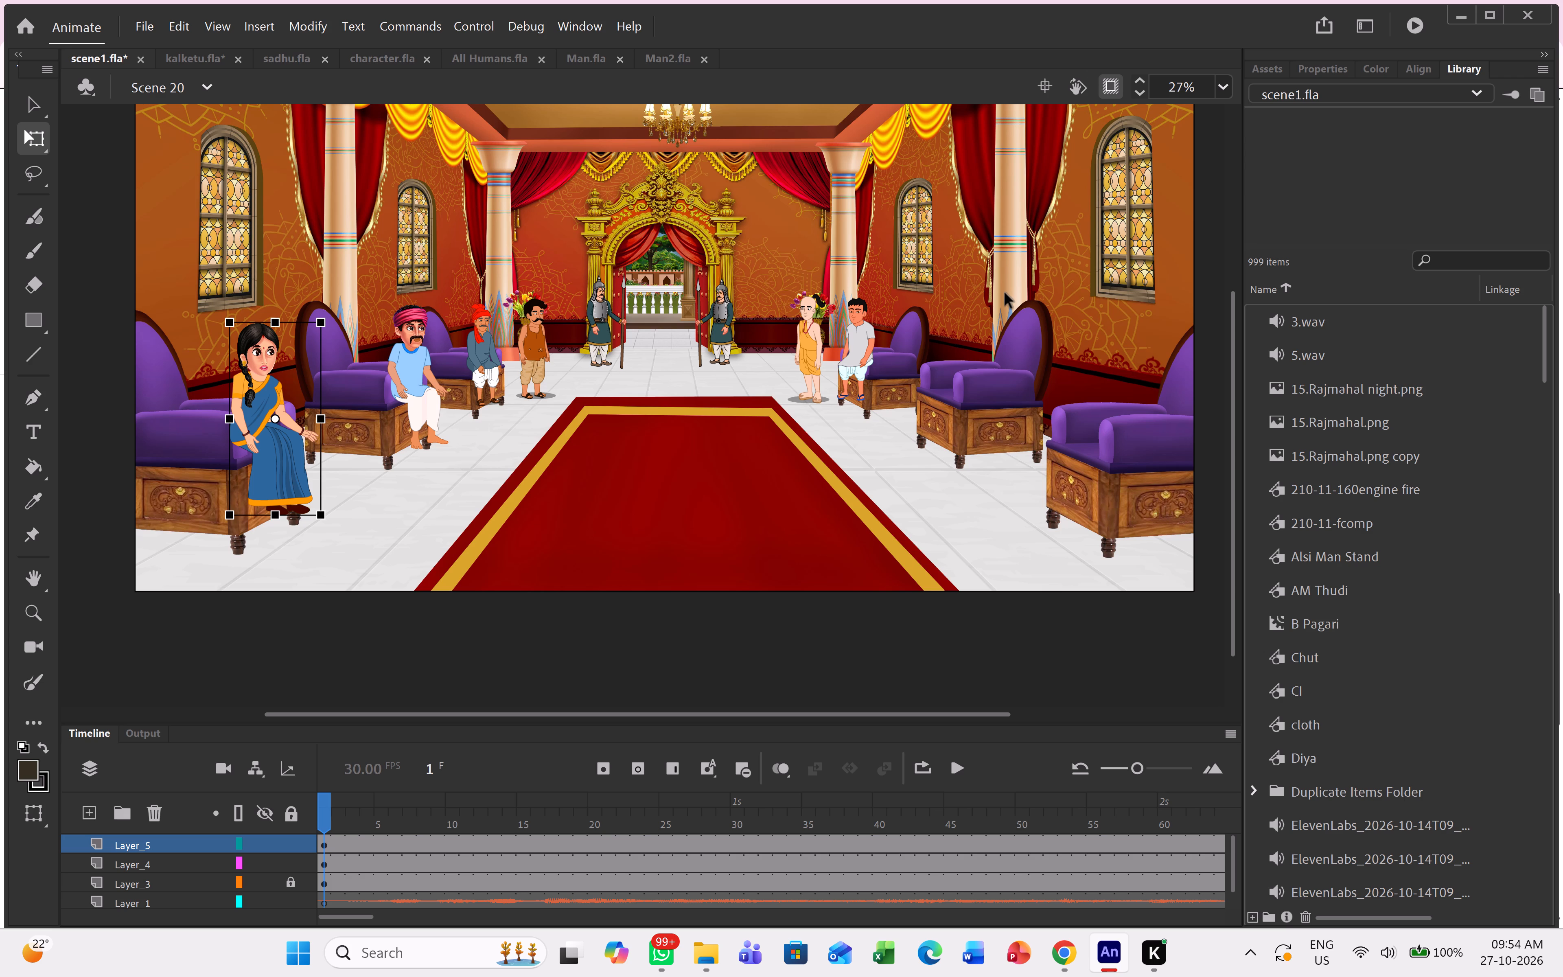
left_click(810, 498)
left_click(852, 548)
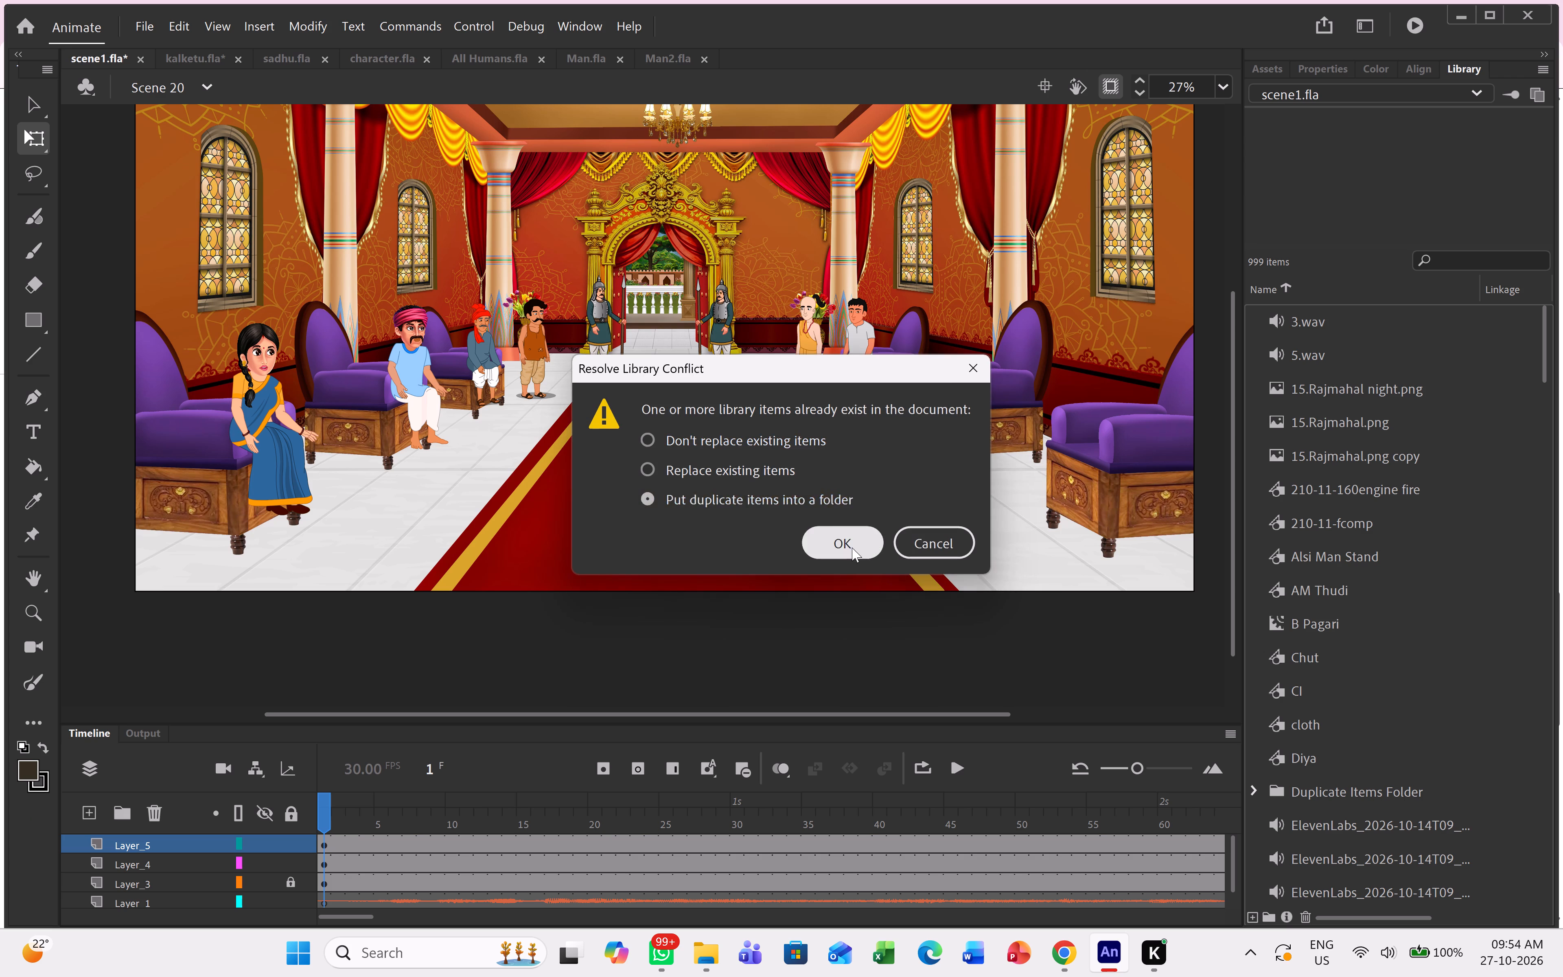
Break apart the pasted yellow-kurta man and convert all his parts into a single graphic symbol.
right_click(655, 376)
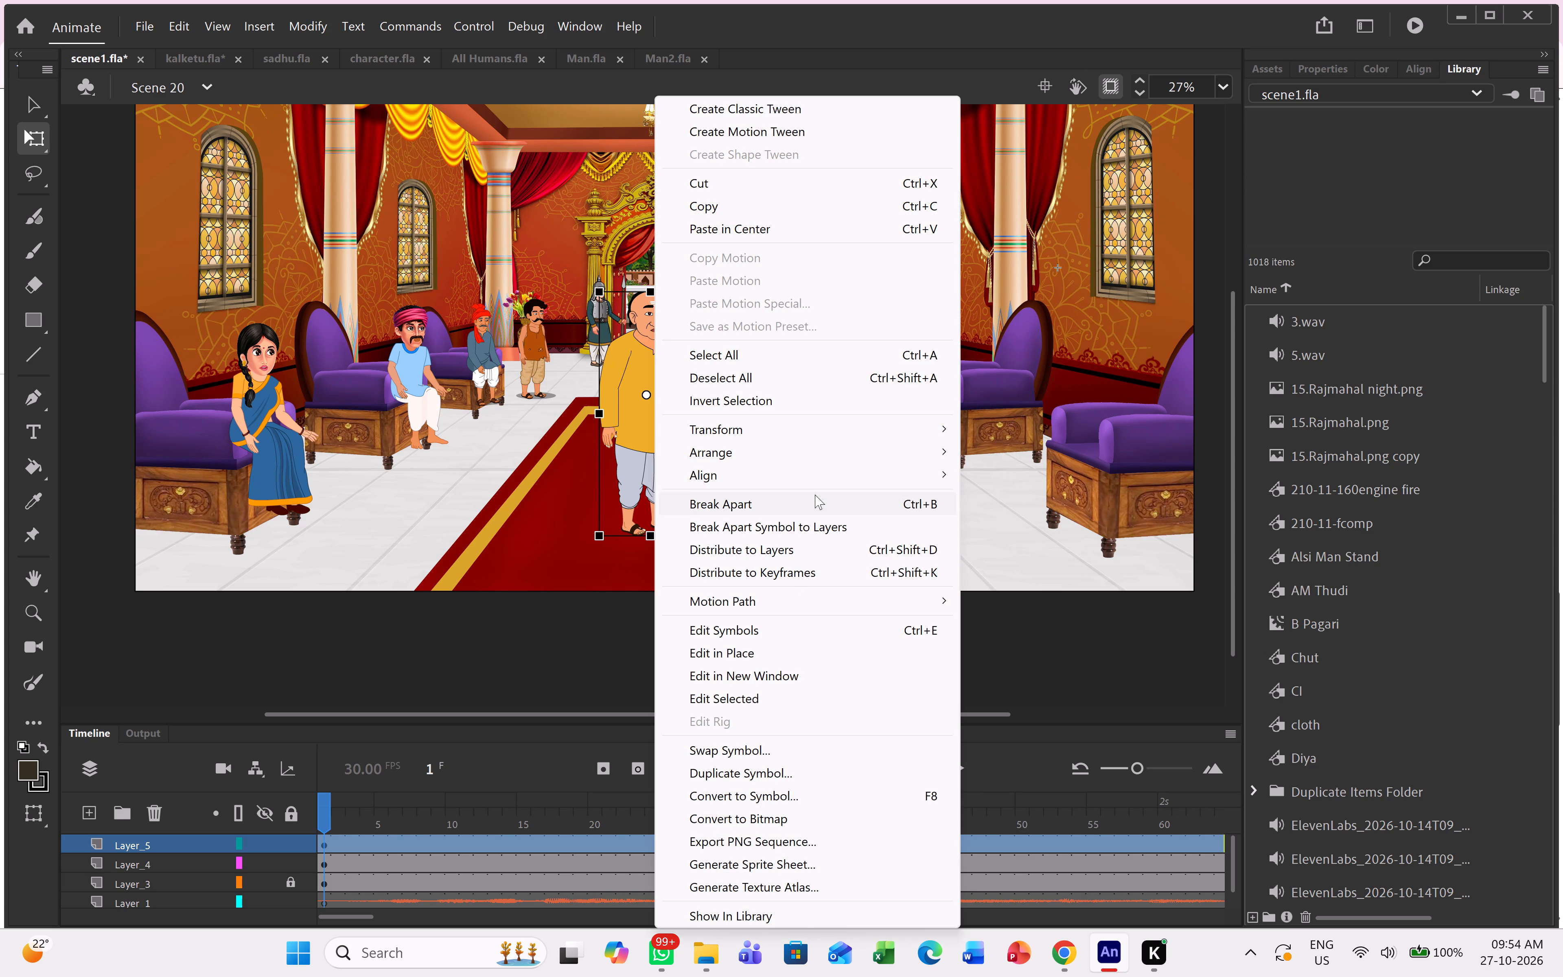
left_click(815, 495)
right_click(669, 399)
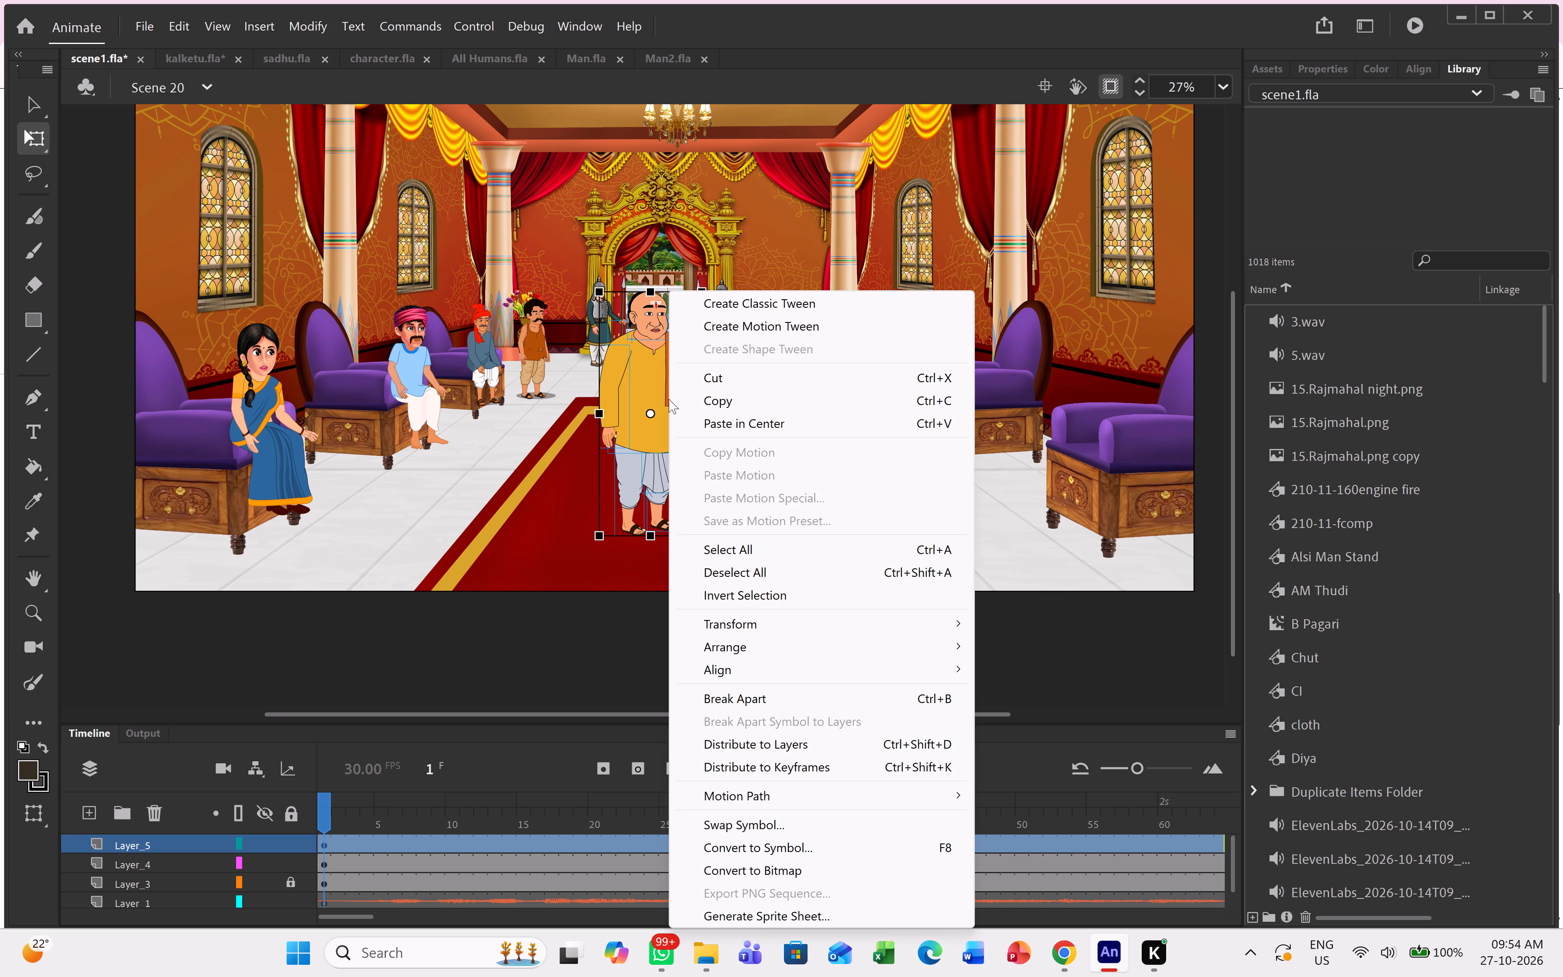
left_click(524, 426)
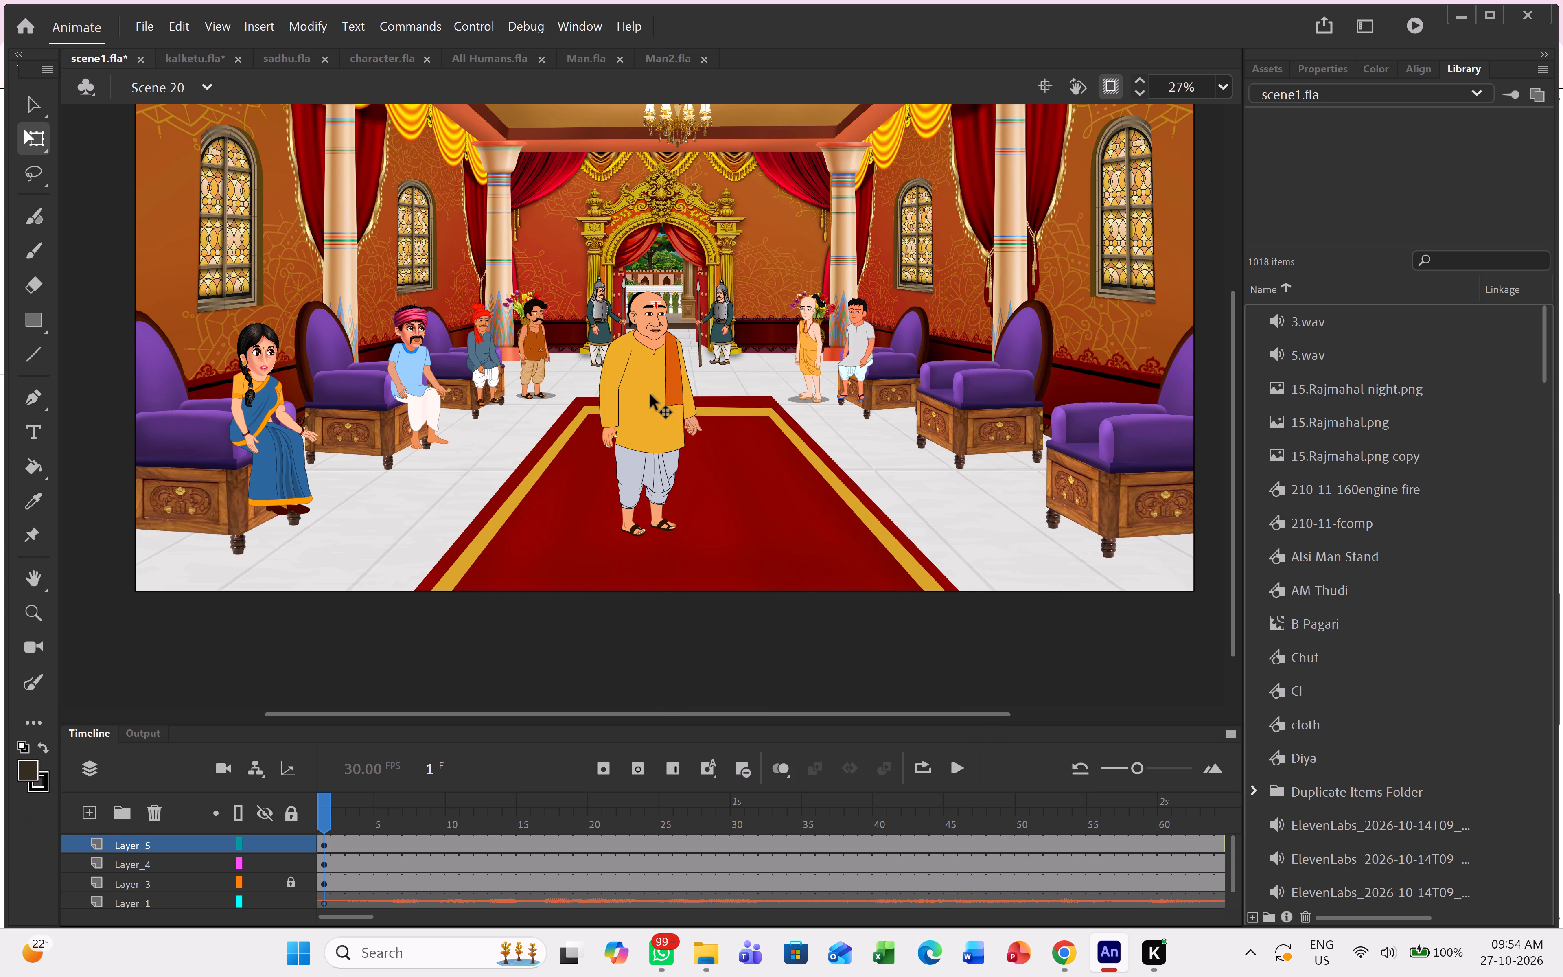
left_click(650, 395)
left_click(750, 425)
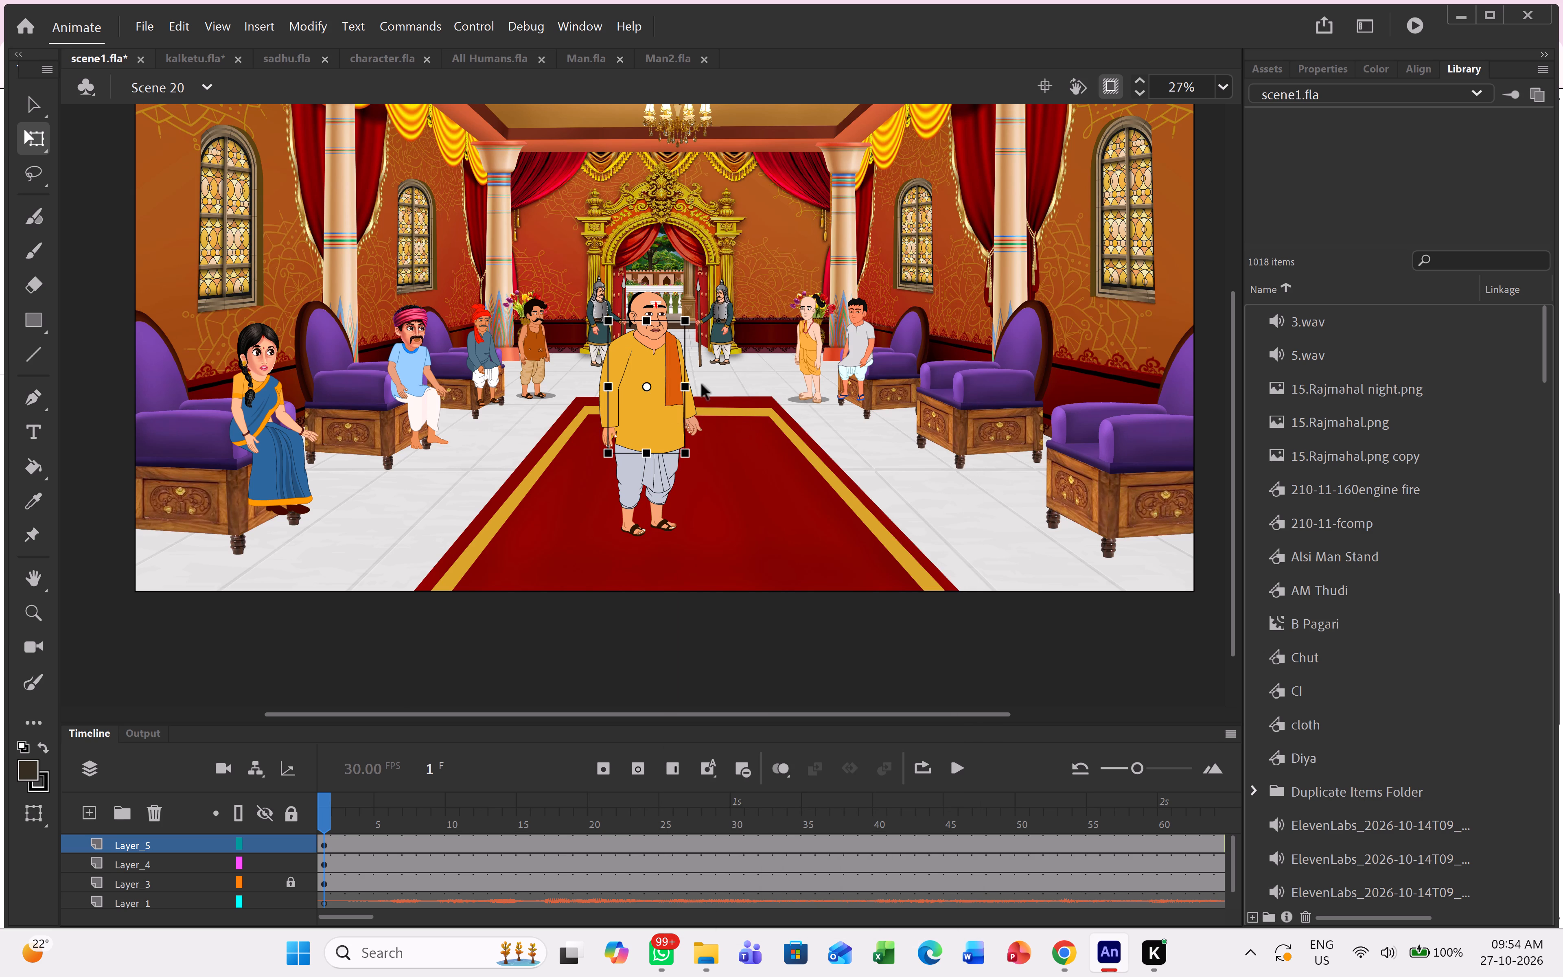
left_click_drag(561, 261, 618, 350)
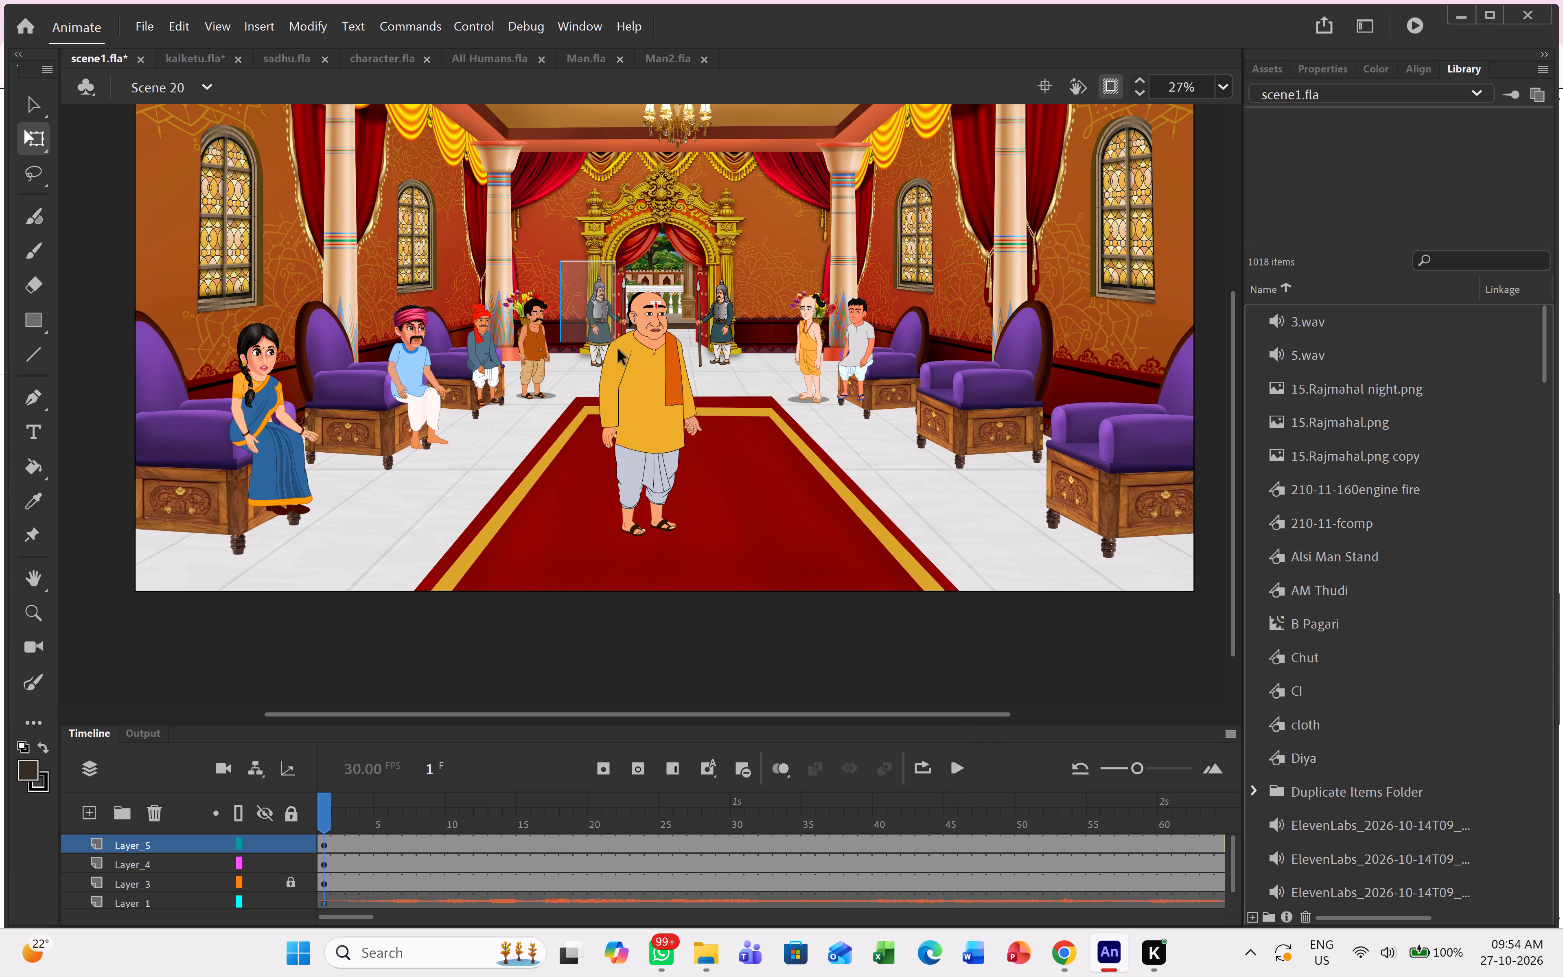
left_click_drag(618, 350, 729, 561)
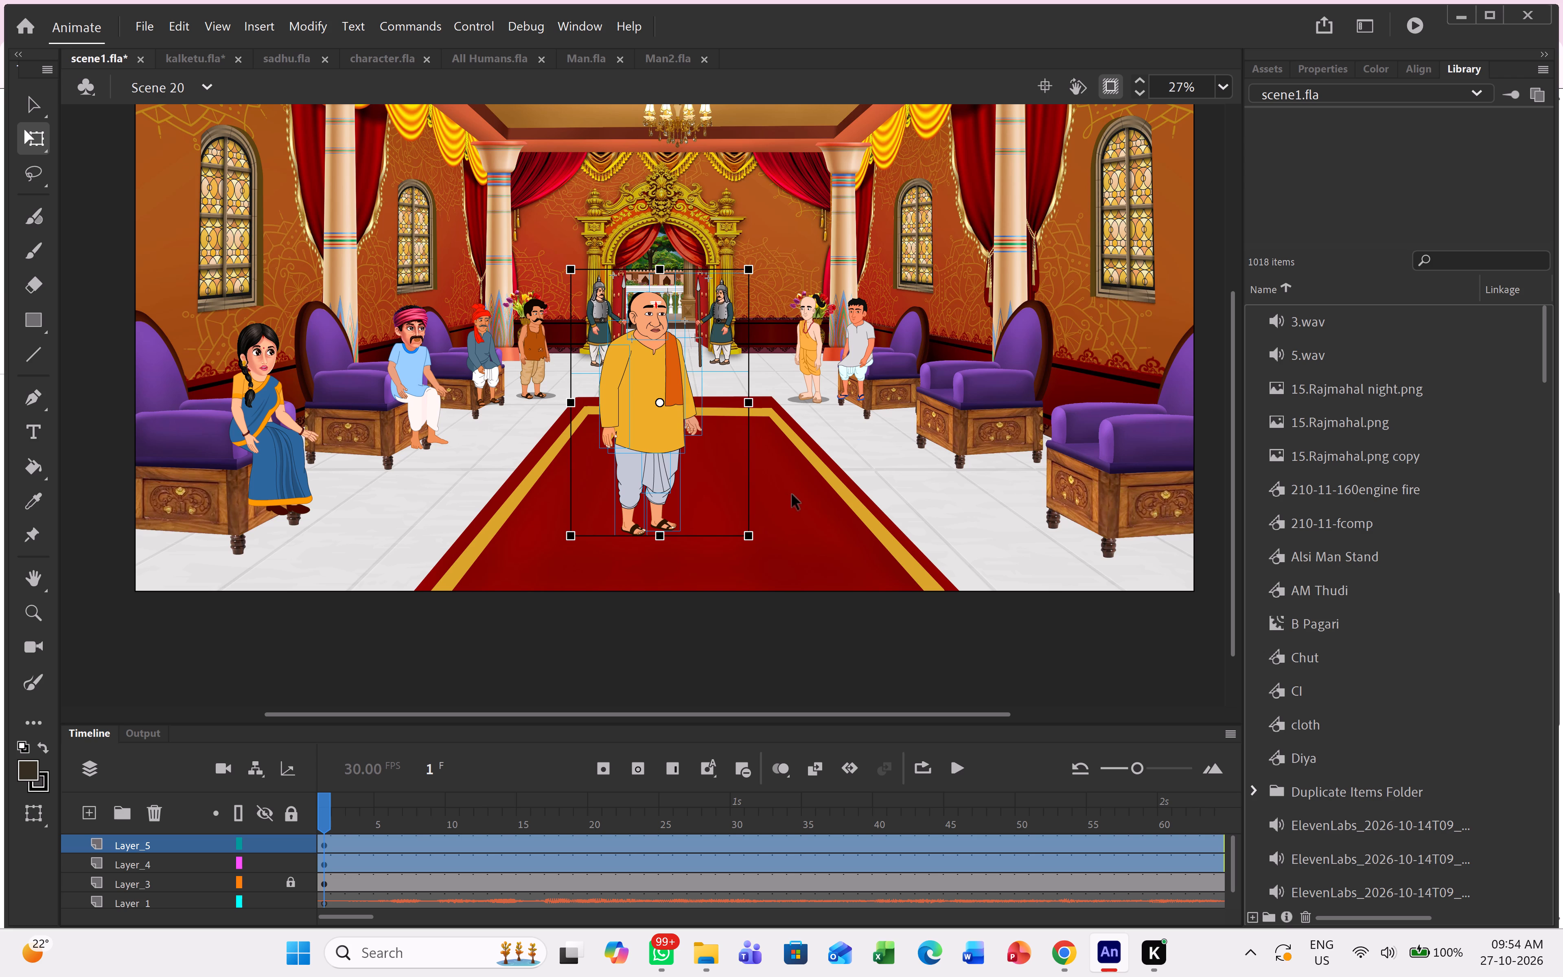
left_click(792, 495, "shift")
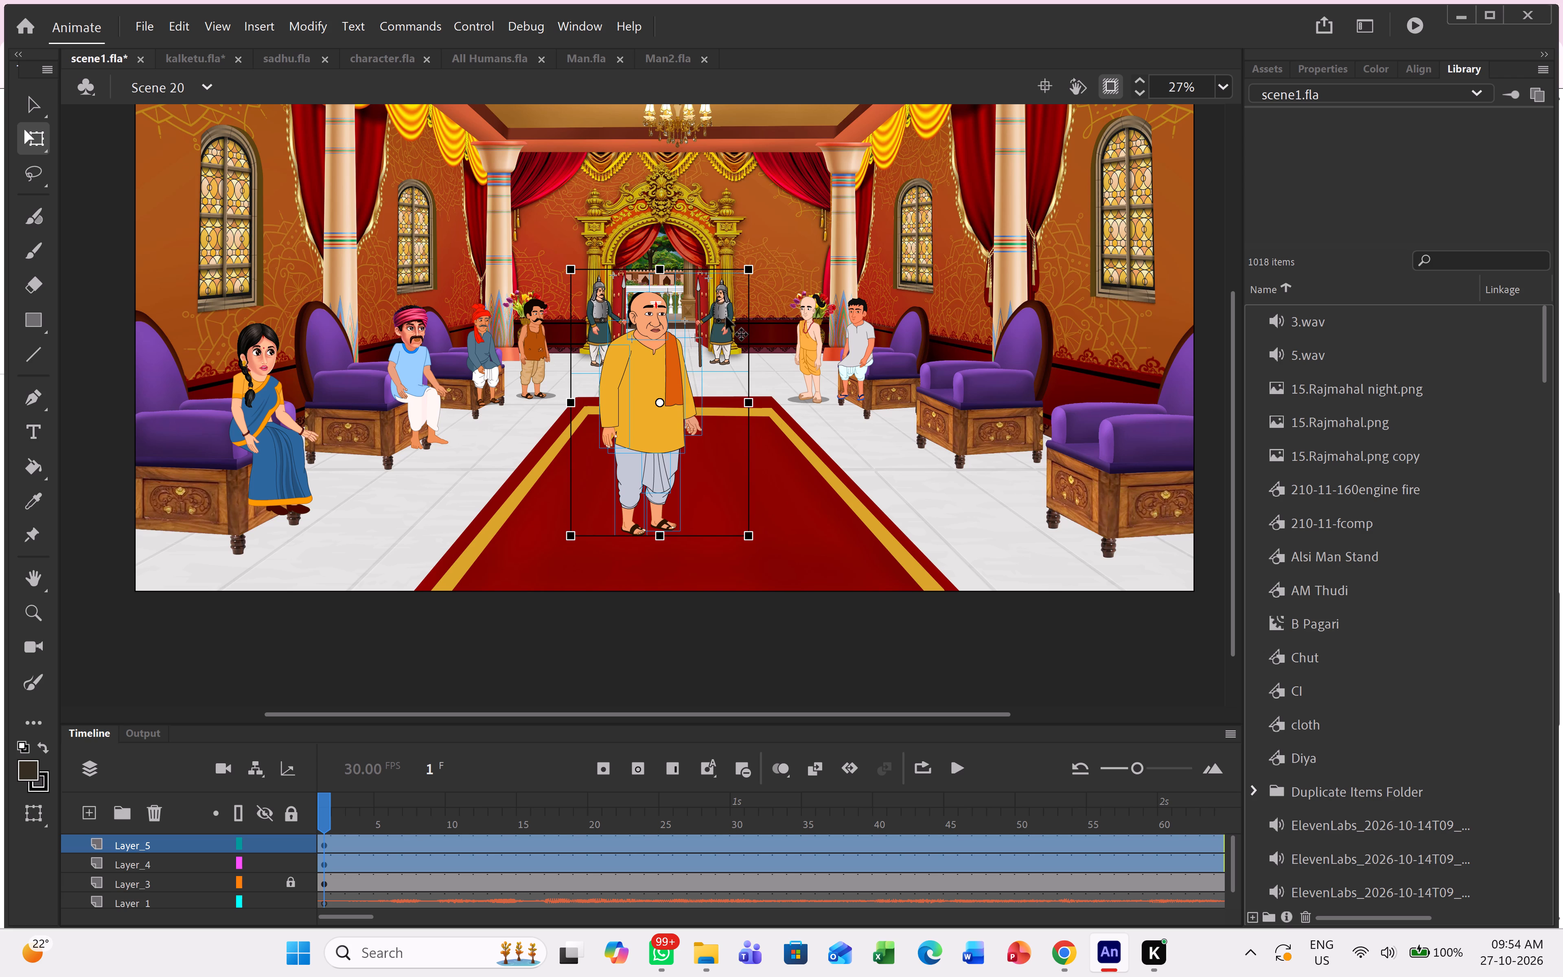
left_click(726, 318, "shift")
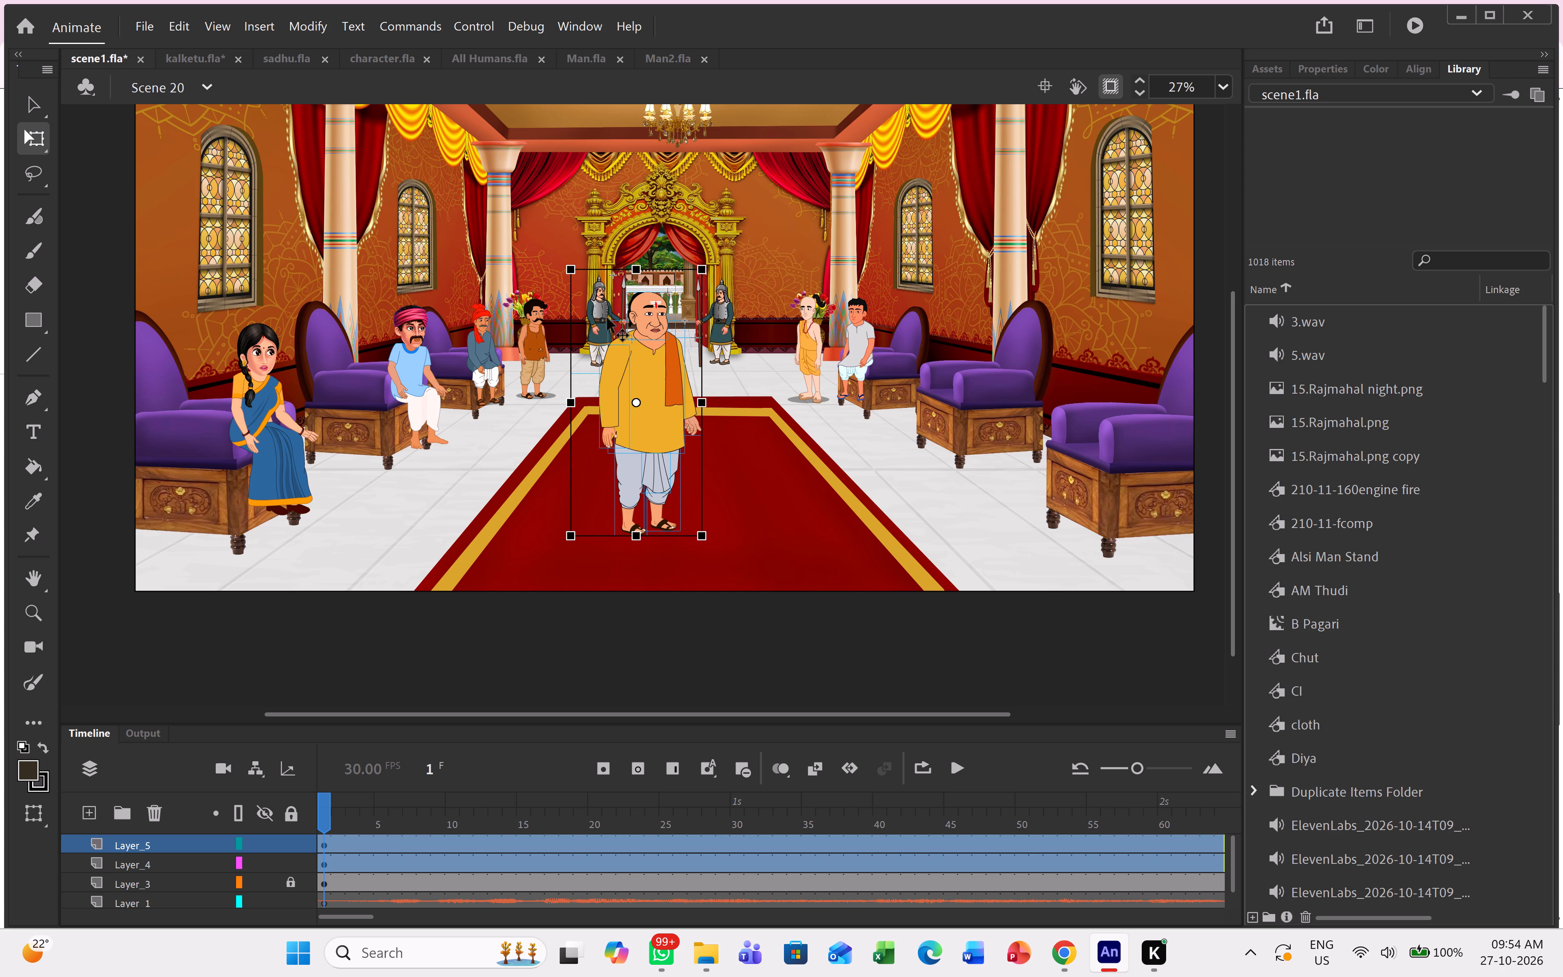
left_click(602, 322, "shift")
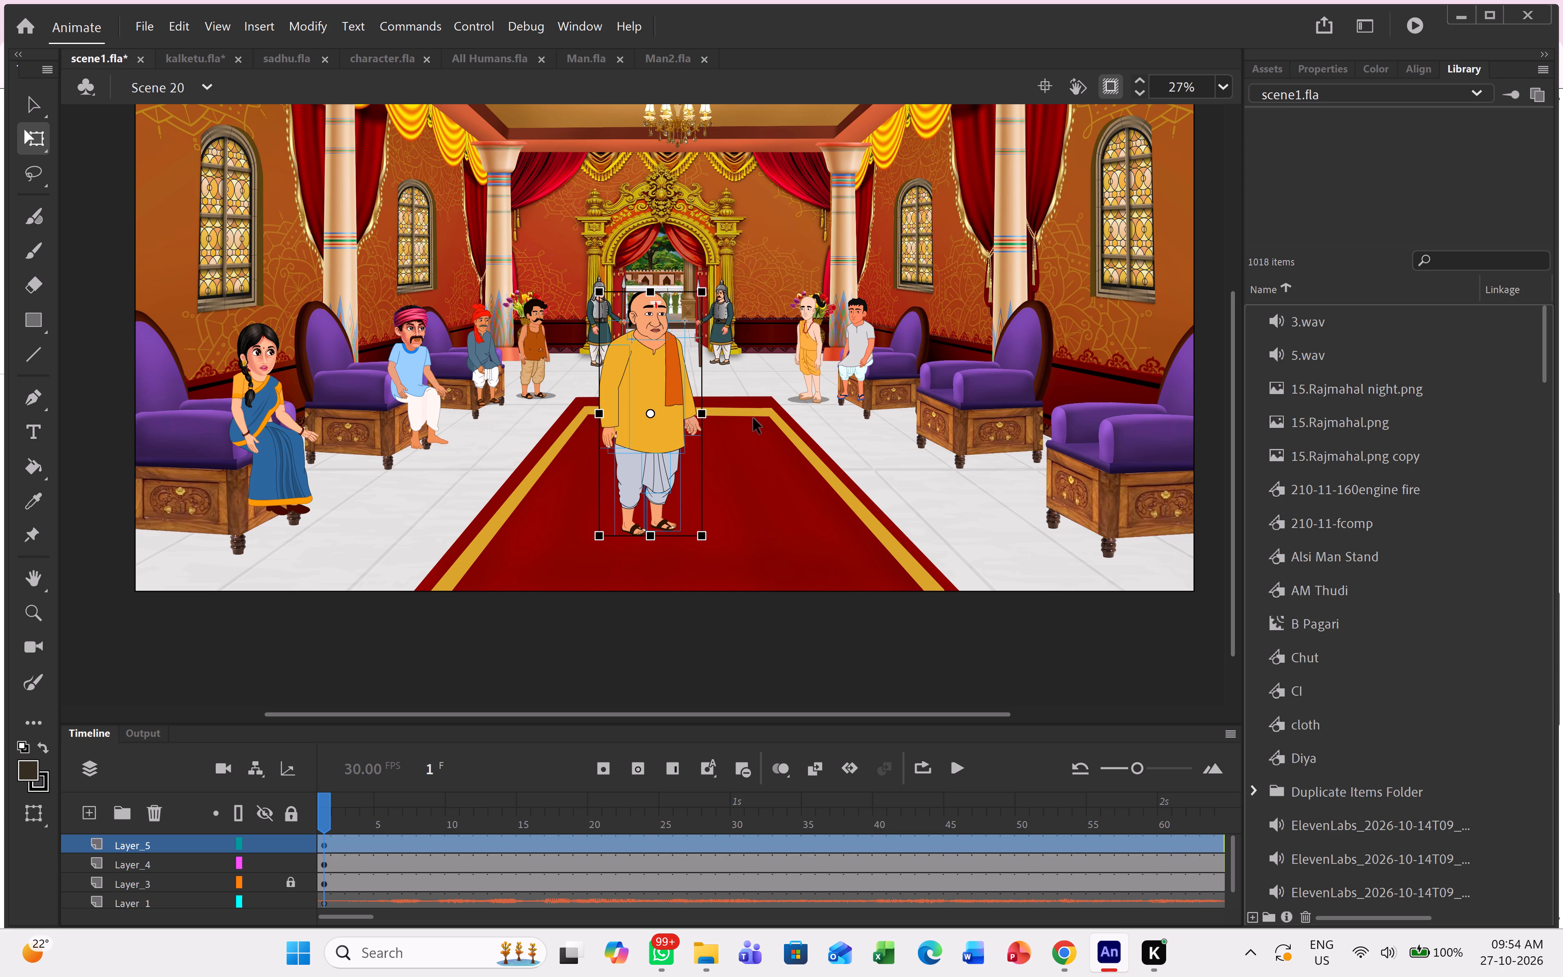
key("F8")
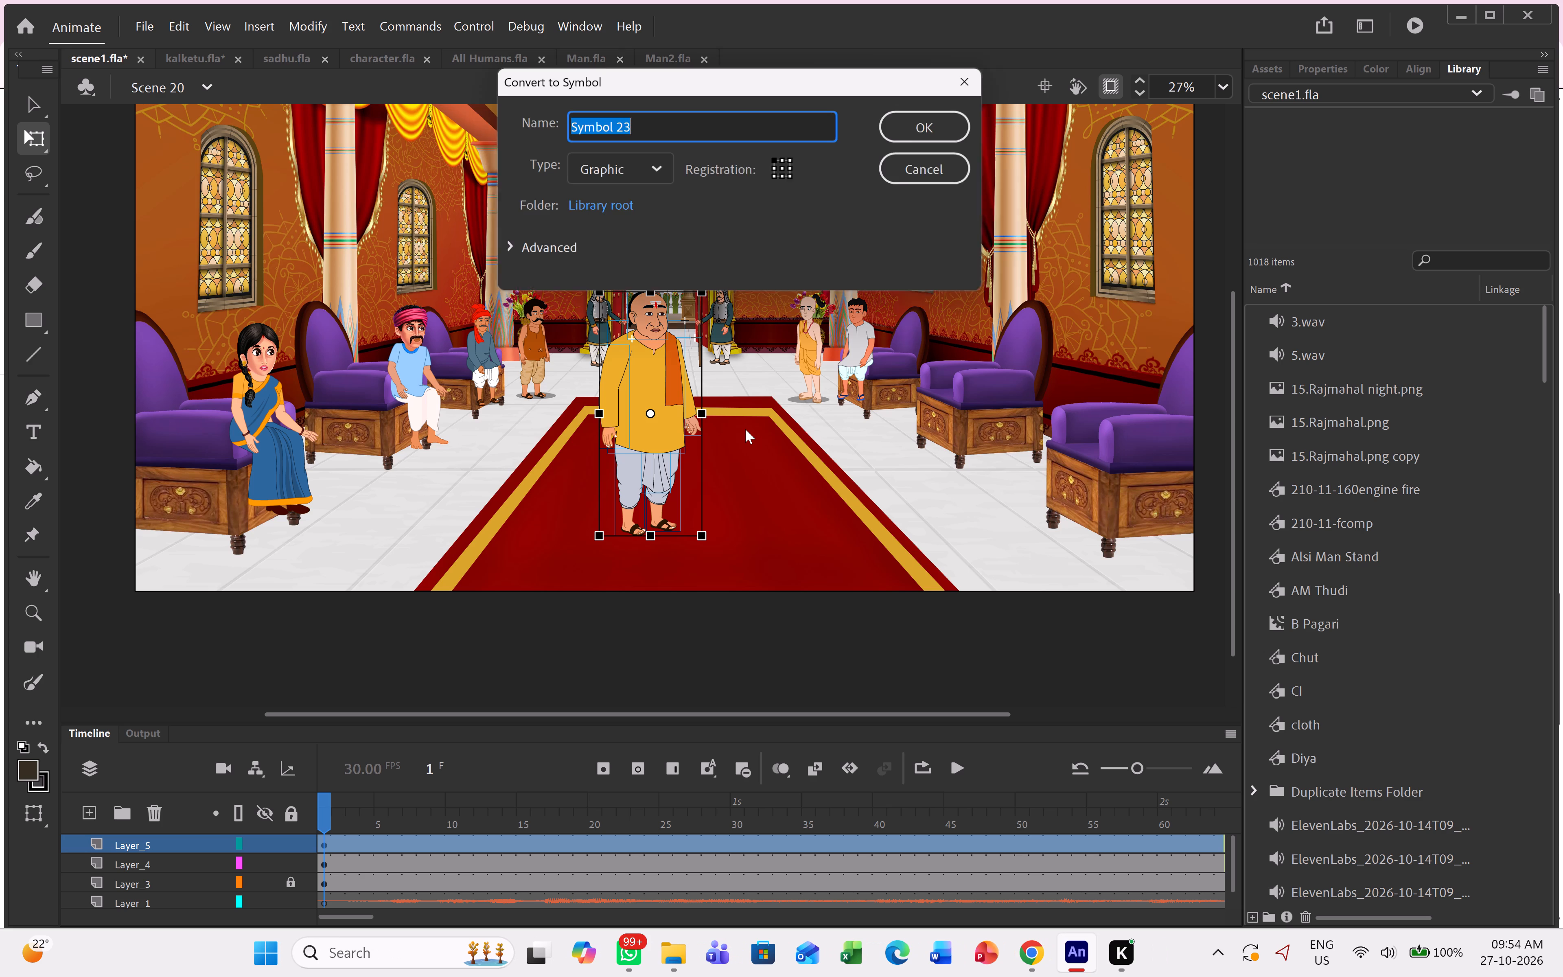
key("Return")
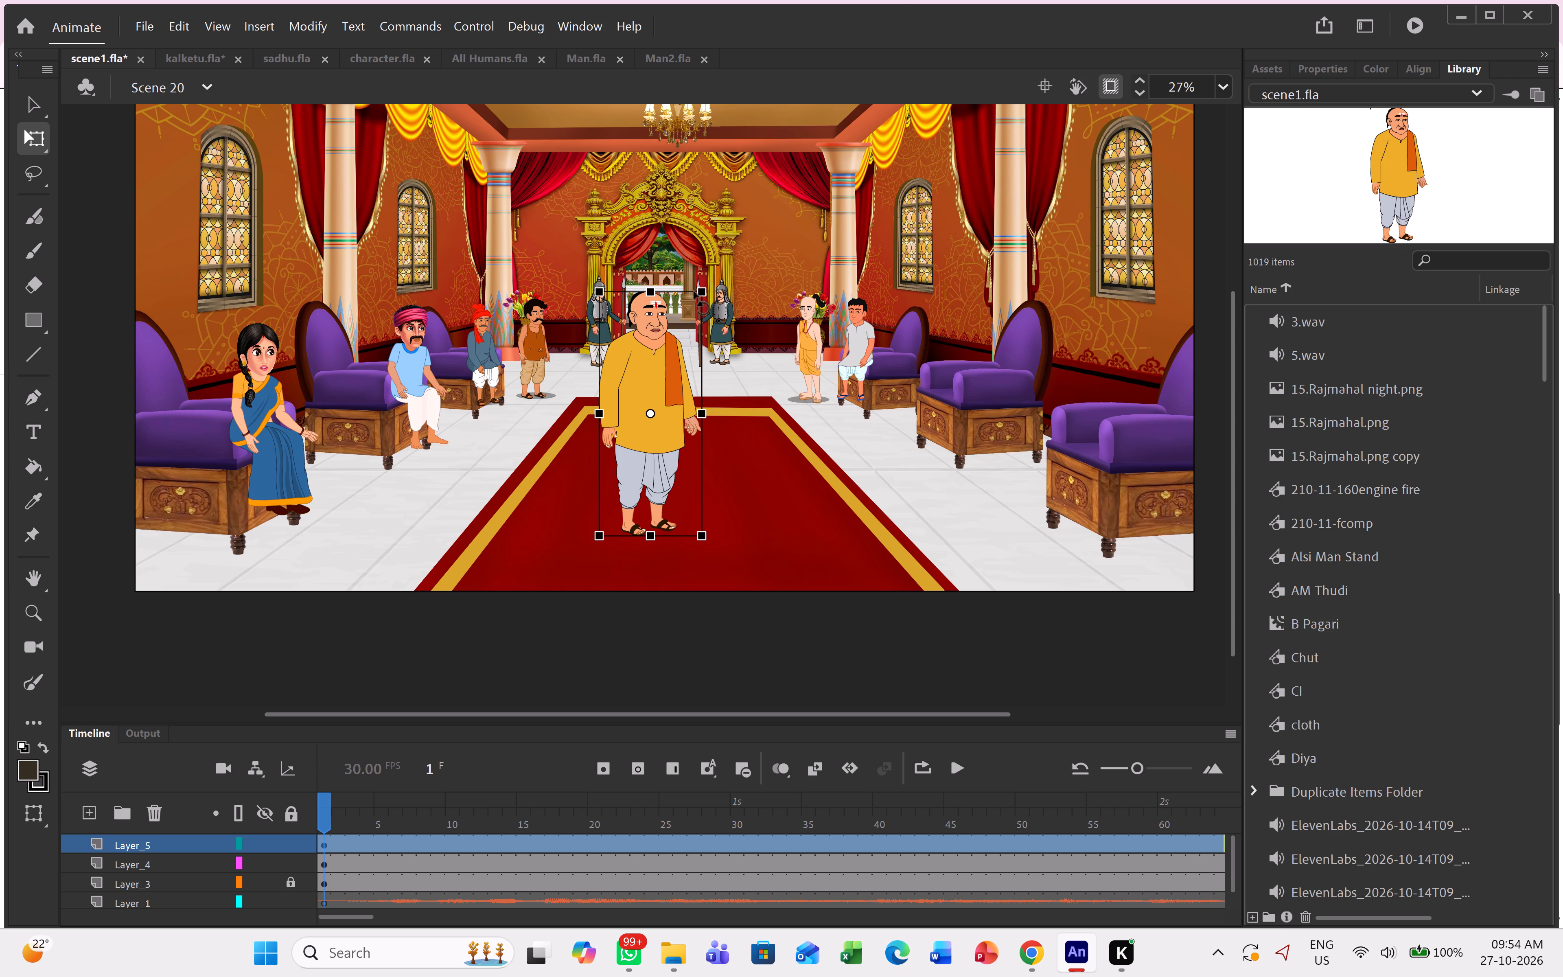
Shrink the yellow-kurta man to about three quarters of his size and stand him by the middle purple chair on the hall's right side.
left_click_drag(707, 288, 694, 315, "shift")
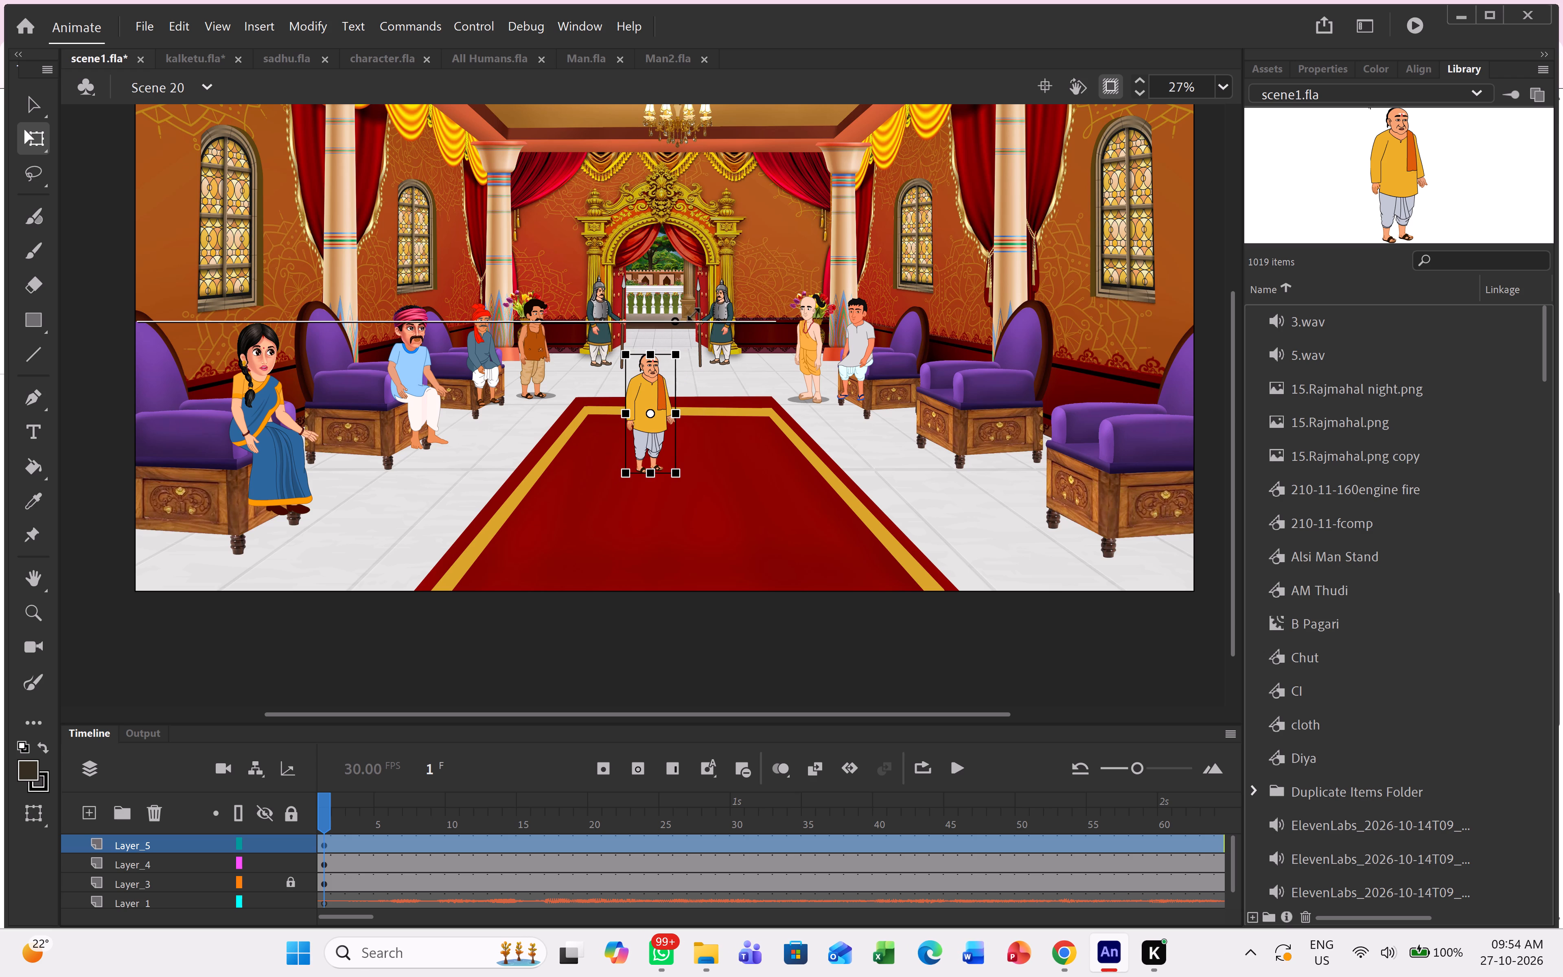
left_click_drag(694, 315, 695, 313, "shift")
left_click_drag(654, 373, 899, 343)
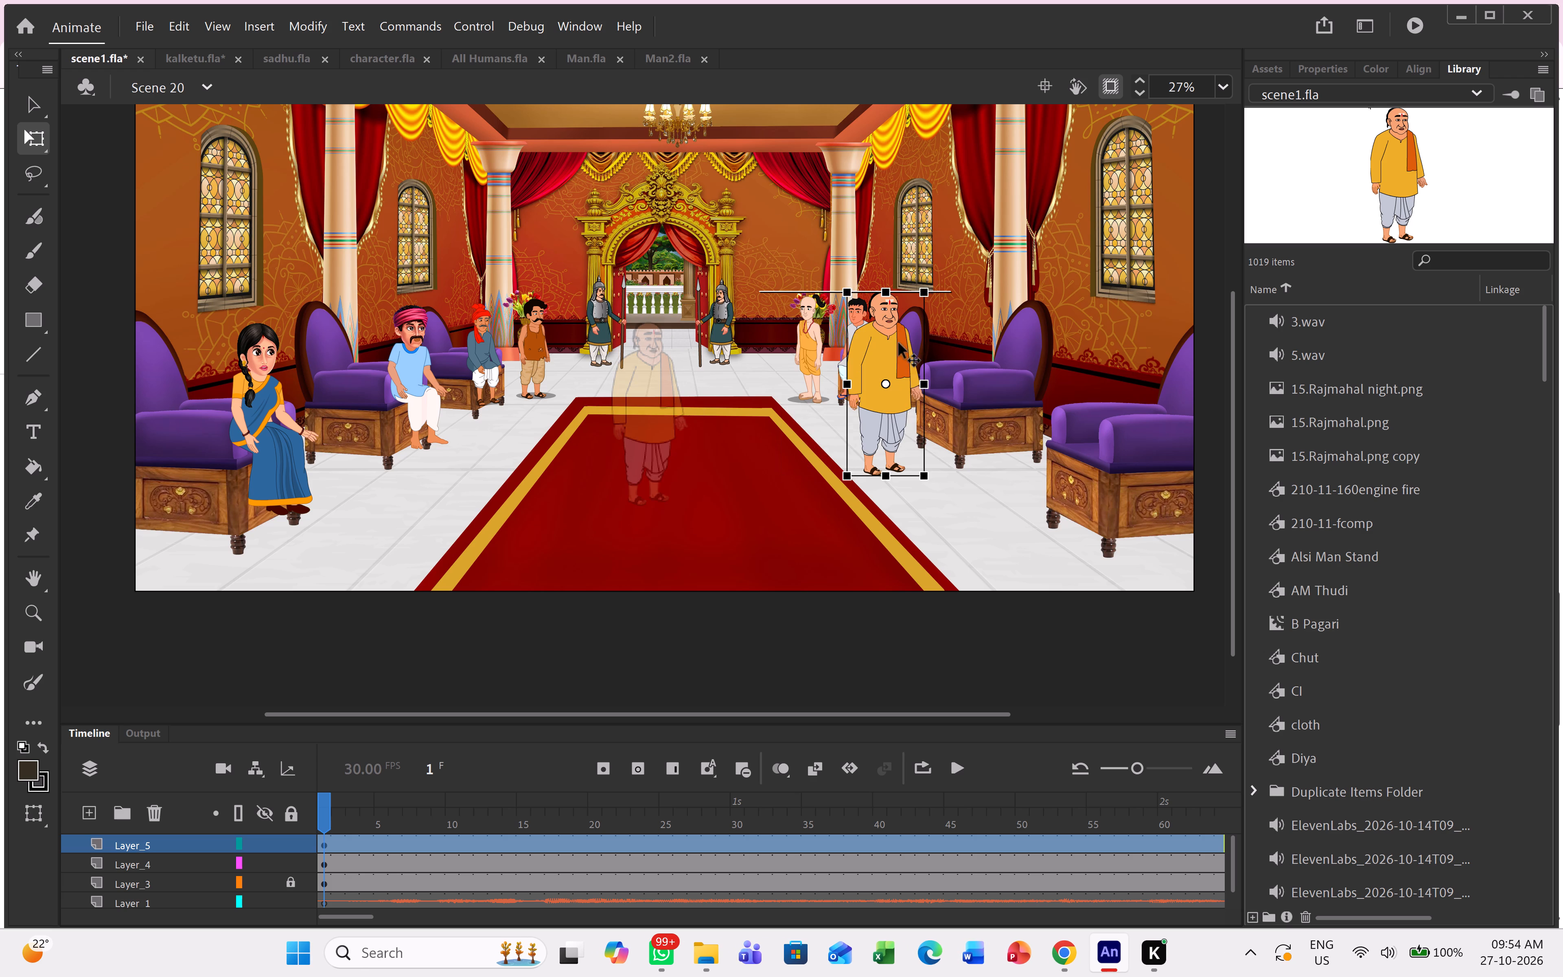
left_click_drag(899, 343, 913, 343)
Flip the yellow-kurta man horizontally.
right_click(913, 341)
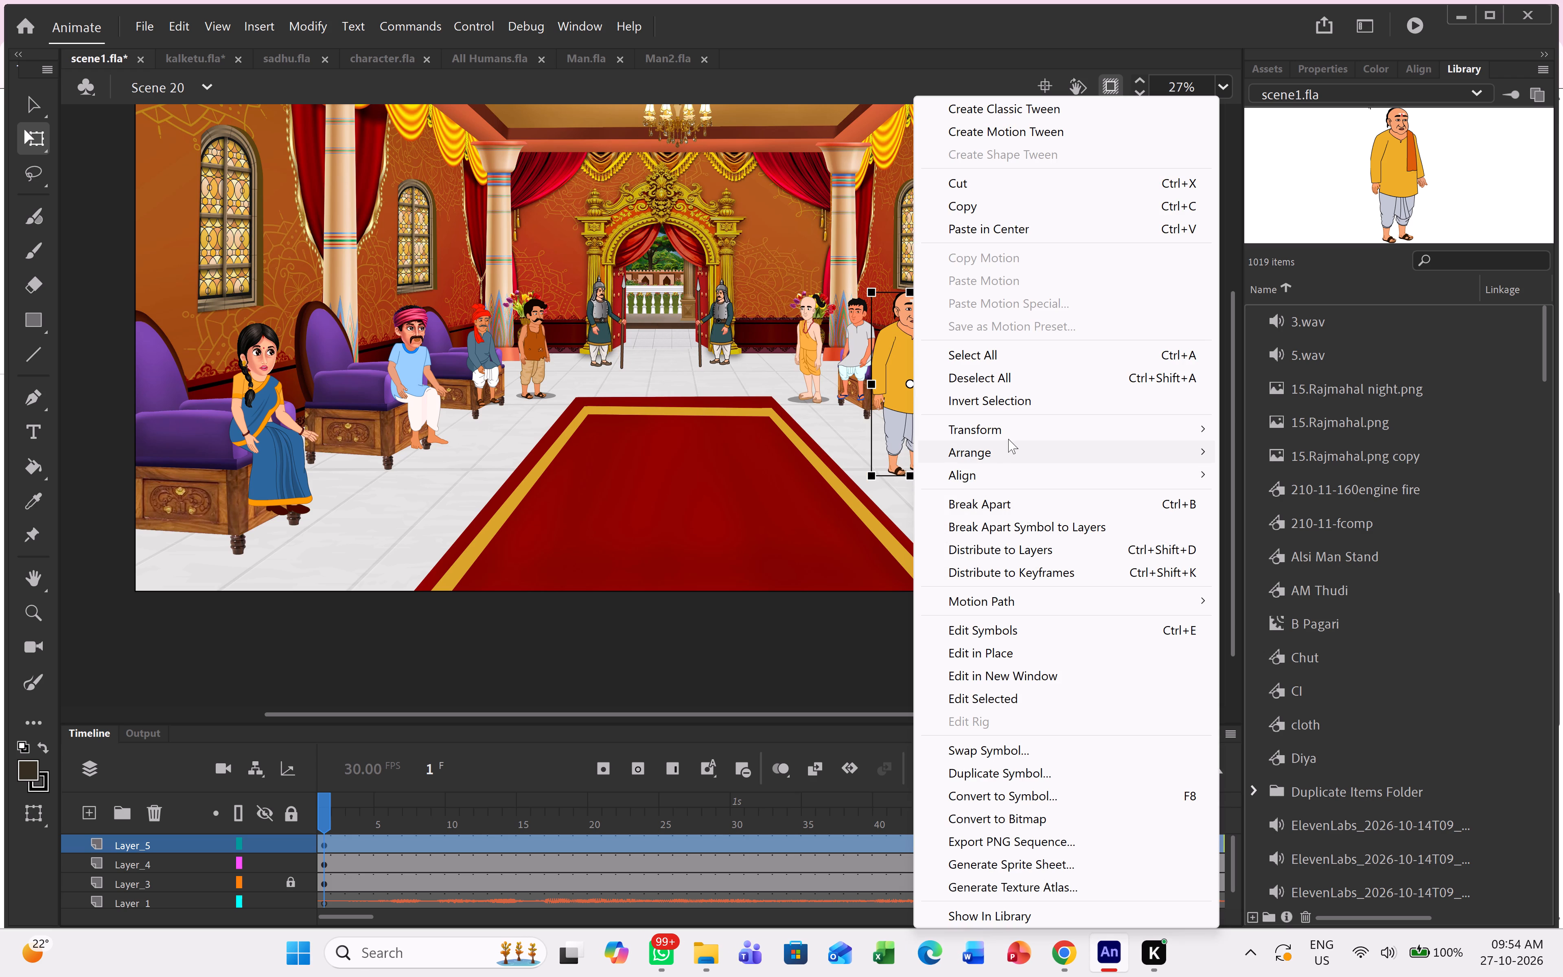
left_click(1010, 432)
left_click(1390, 655)
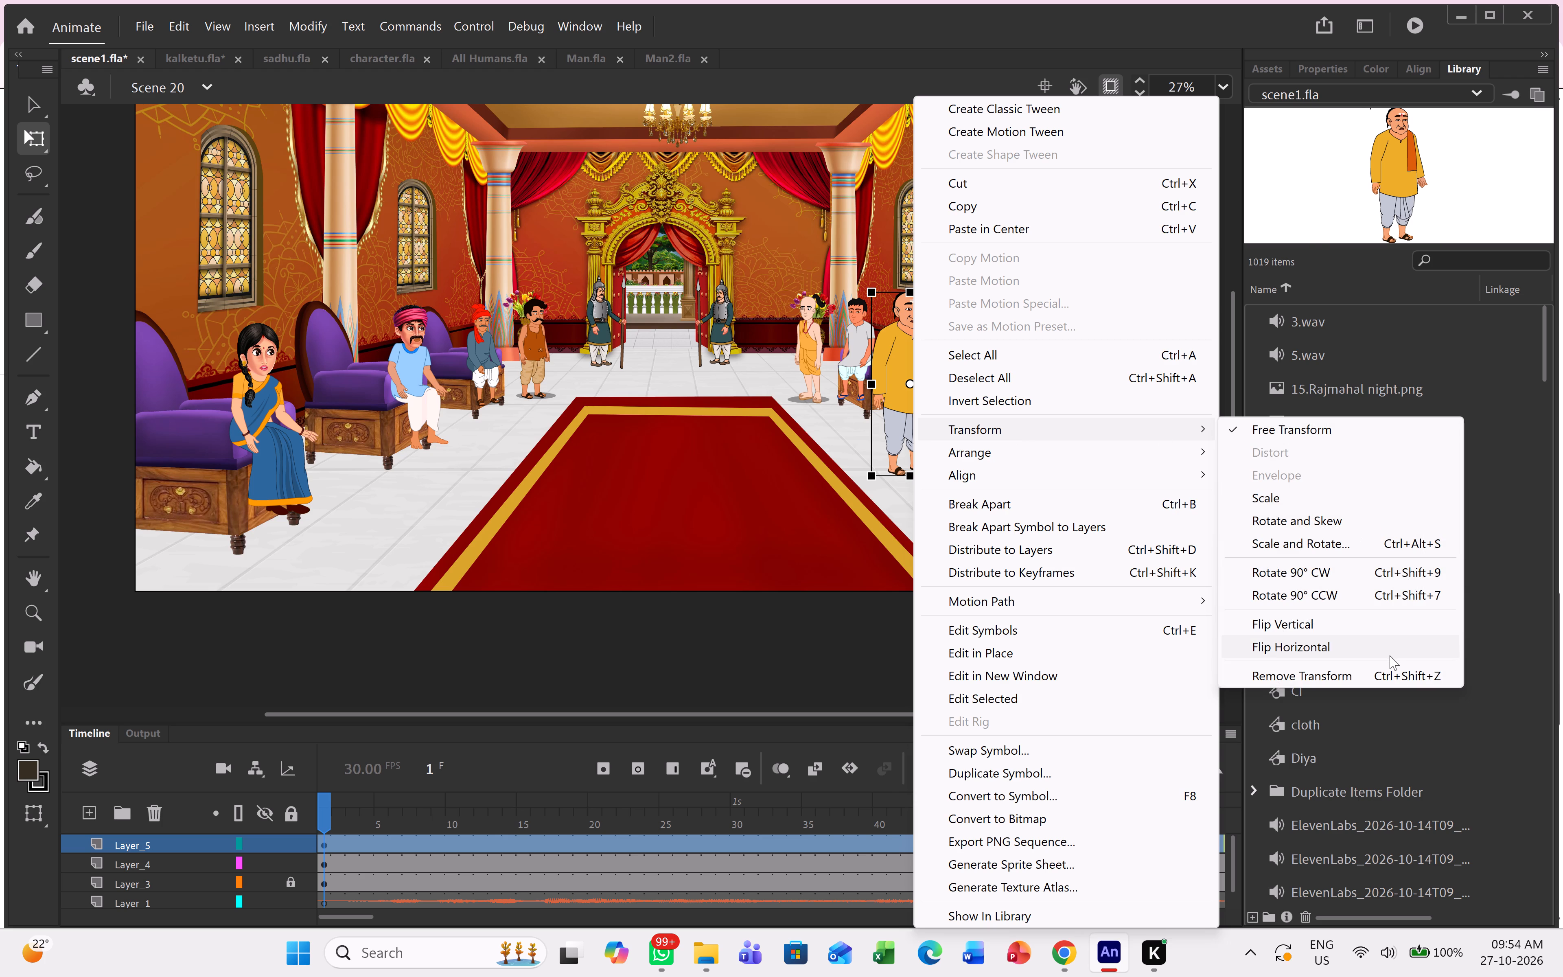
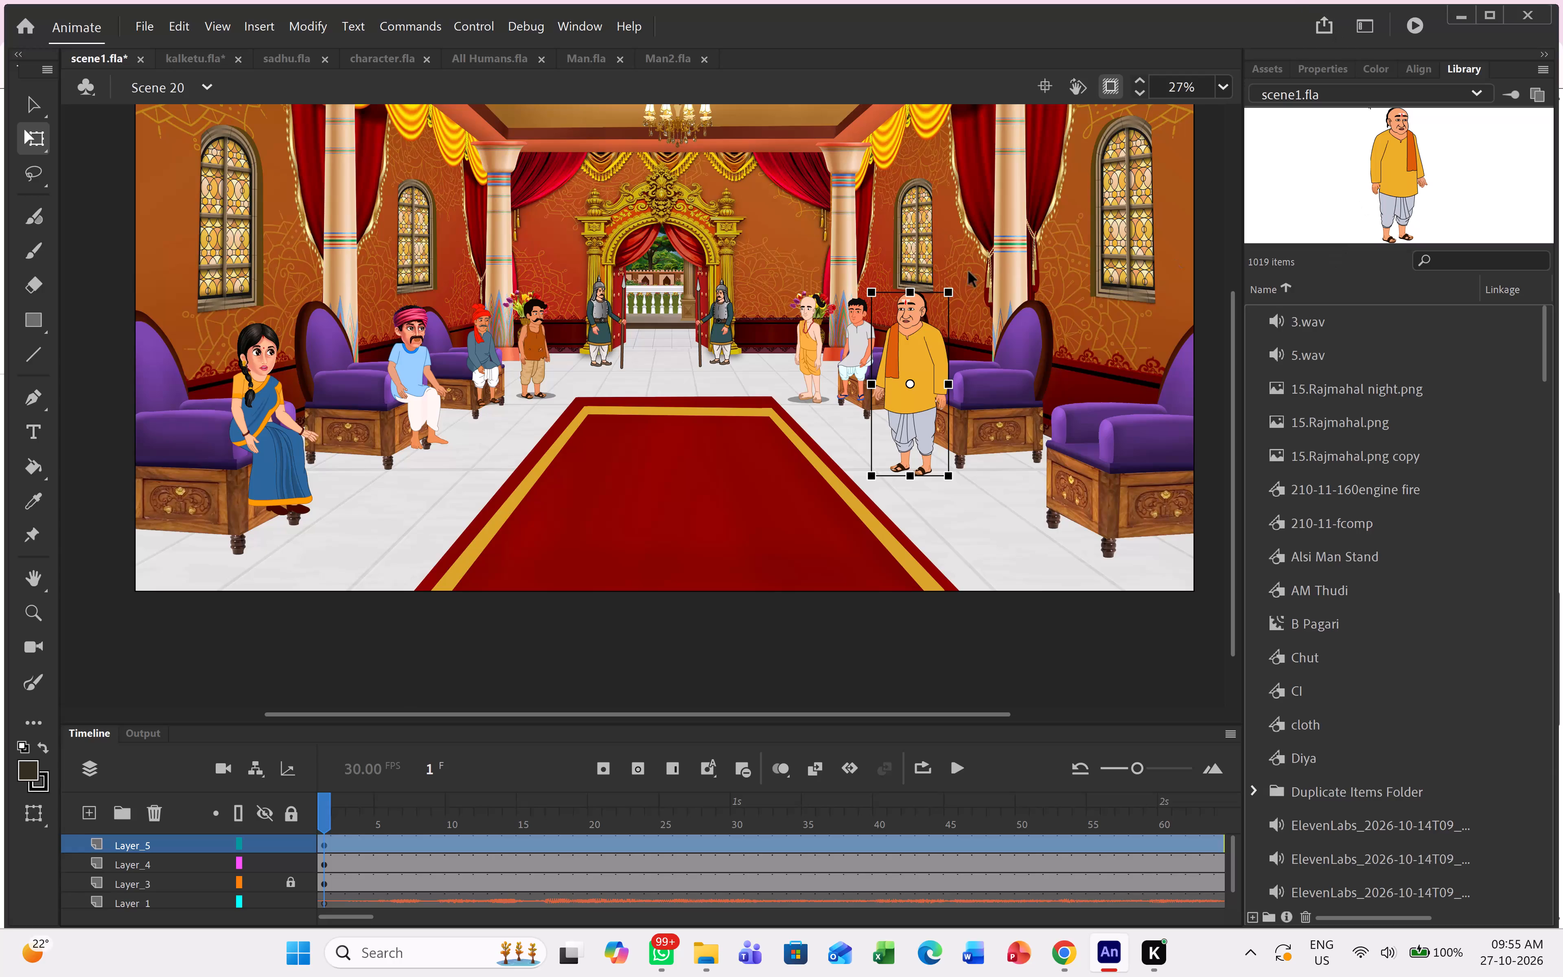
Shrink the yellow-kurta man slightly and move him against the middle purple chair on the hall's right side.
scroll(915, 325, "up", 10, "ctrl")
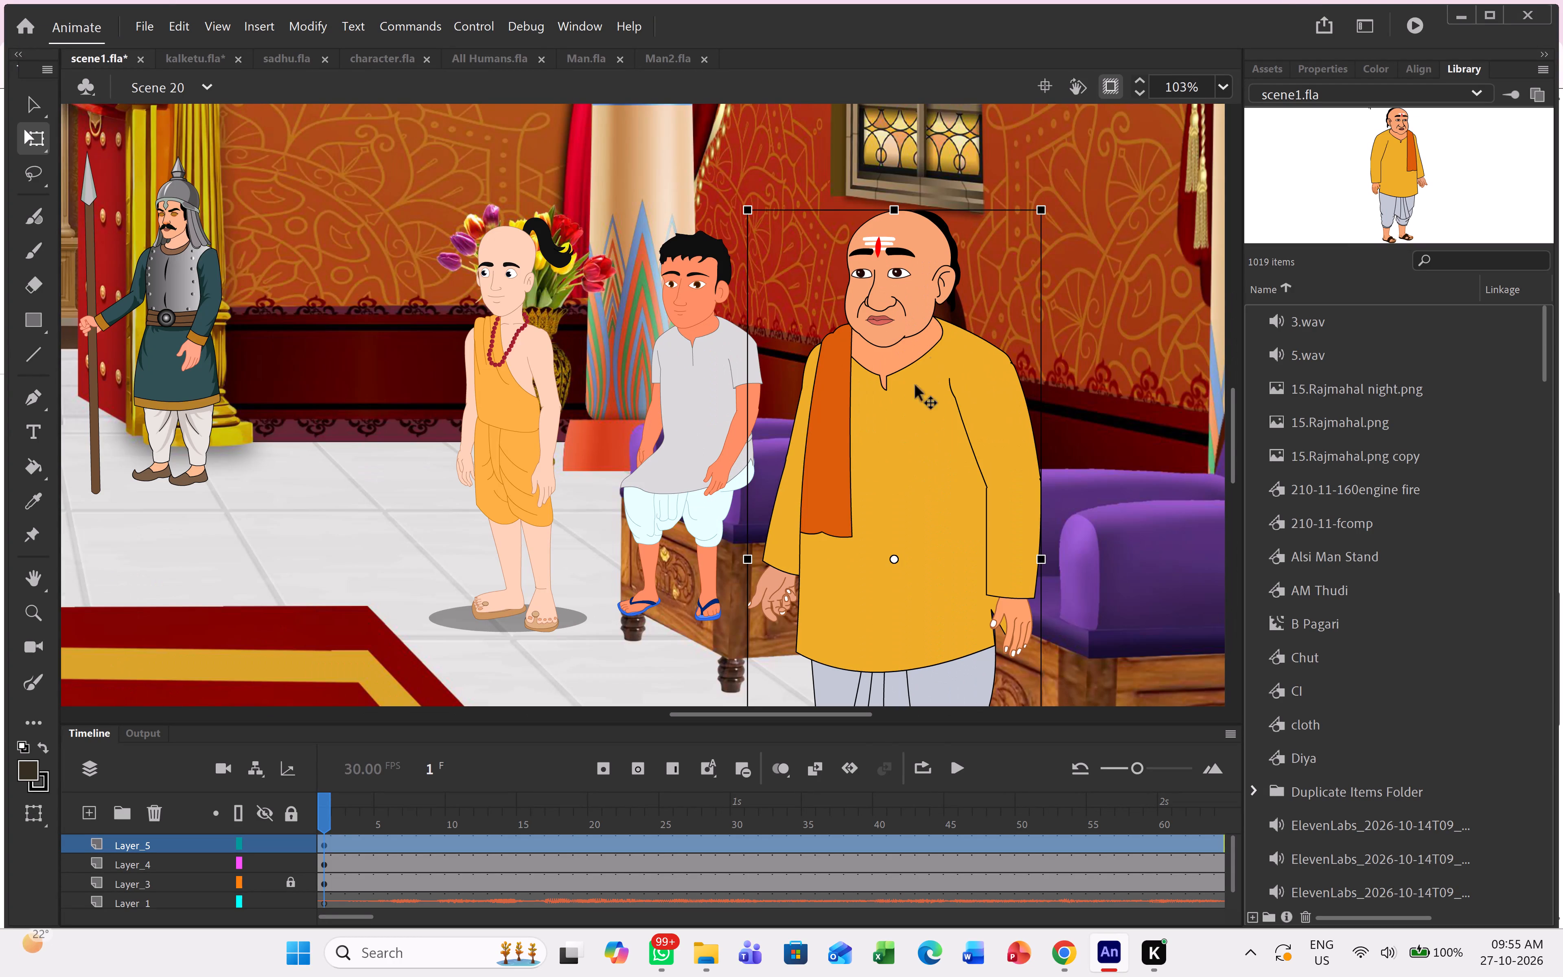
left_click_drag(920, 418, 1005, 390)
left_click_drag(1124, 182, 1116, 209, "shift")
left_click_drag(1037, 415, 1046, 401)
Open the yellow-kurta man's symbol and examine how his left leg's thigh and foot are built.
double_click(1038, 417)
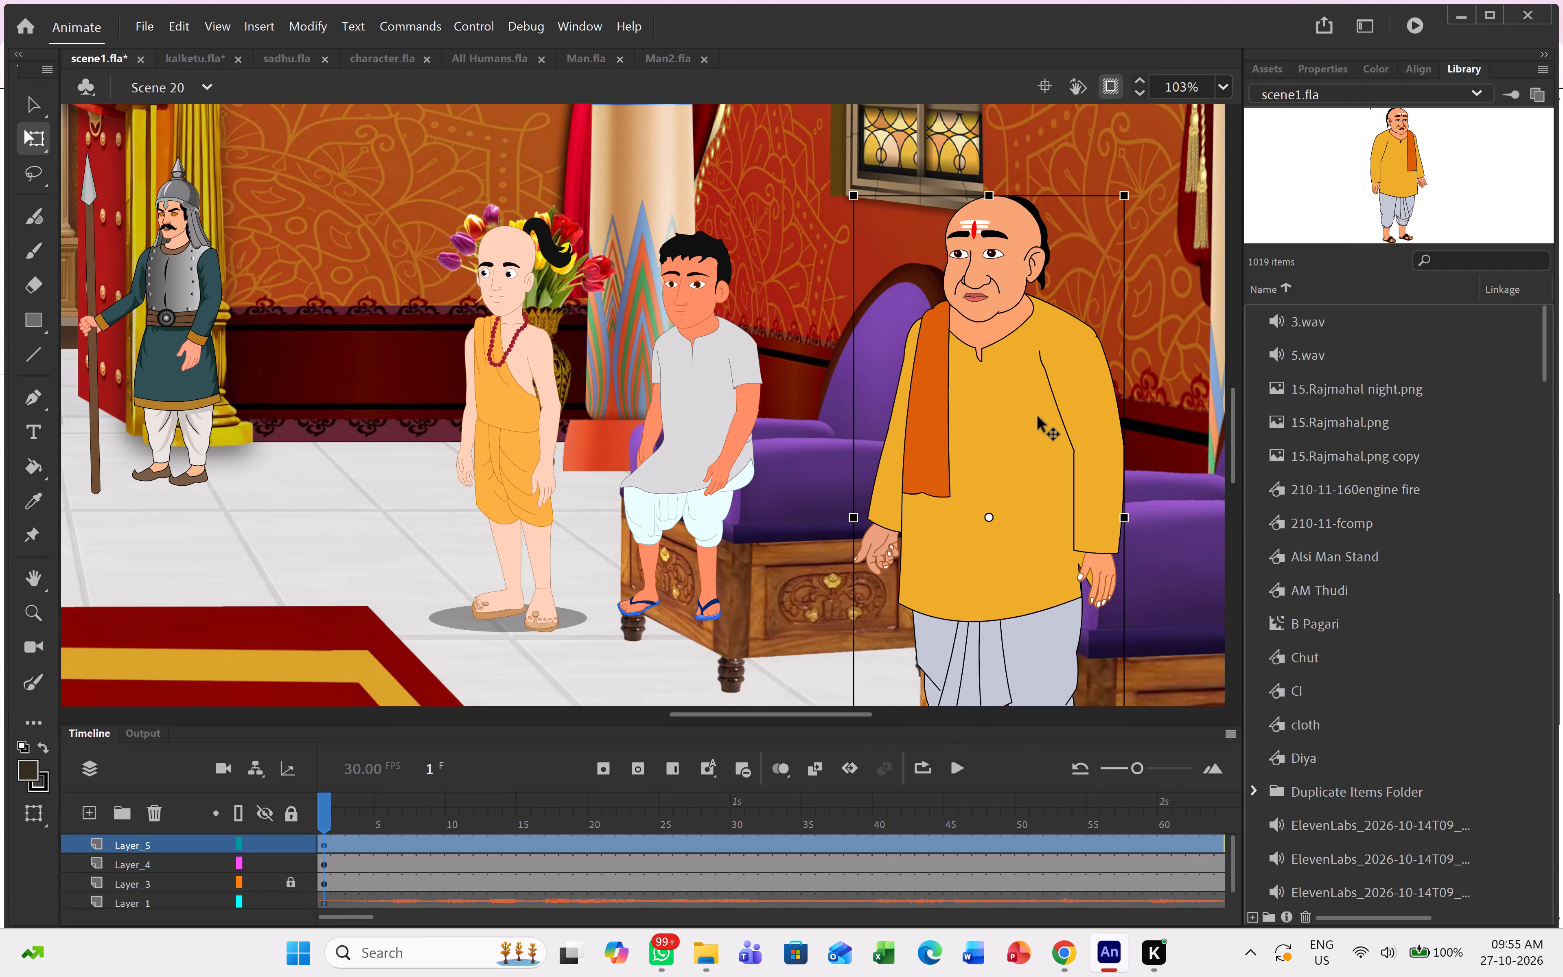
scroll(1045, 526, "down", 3, "ctrl")
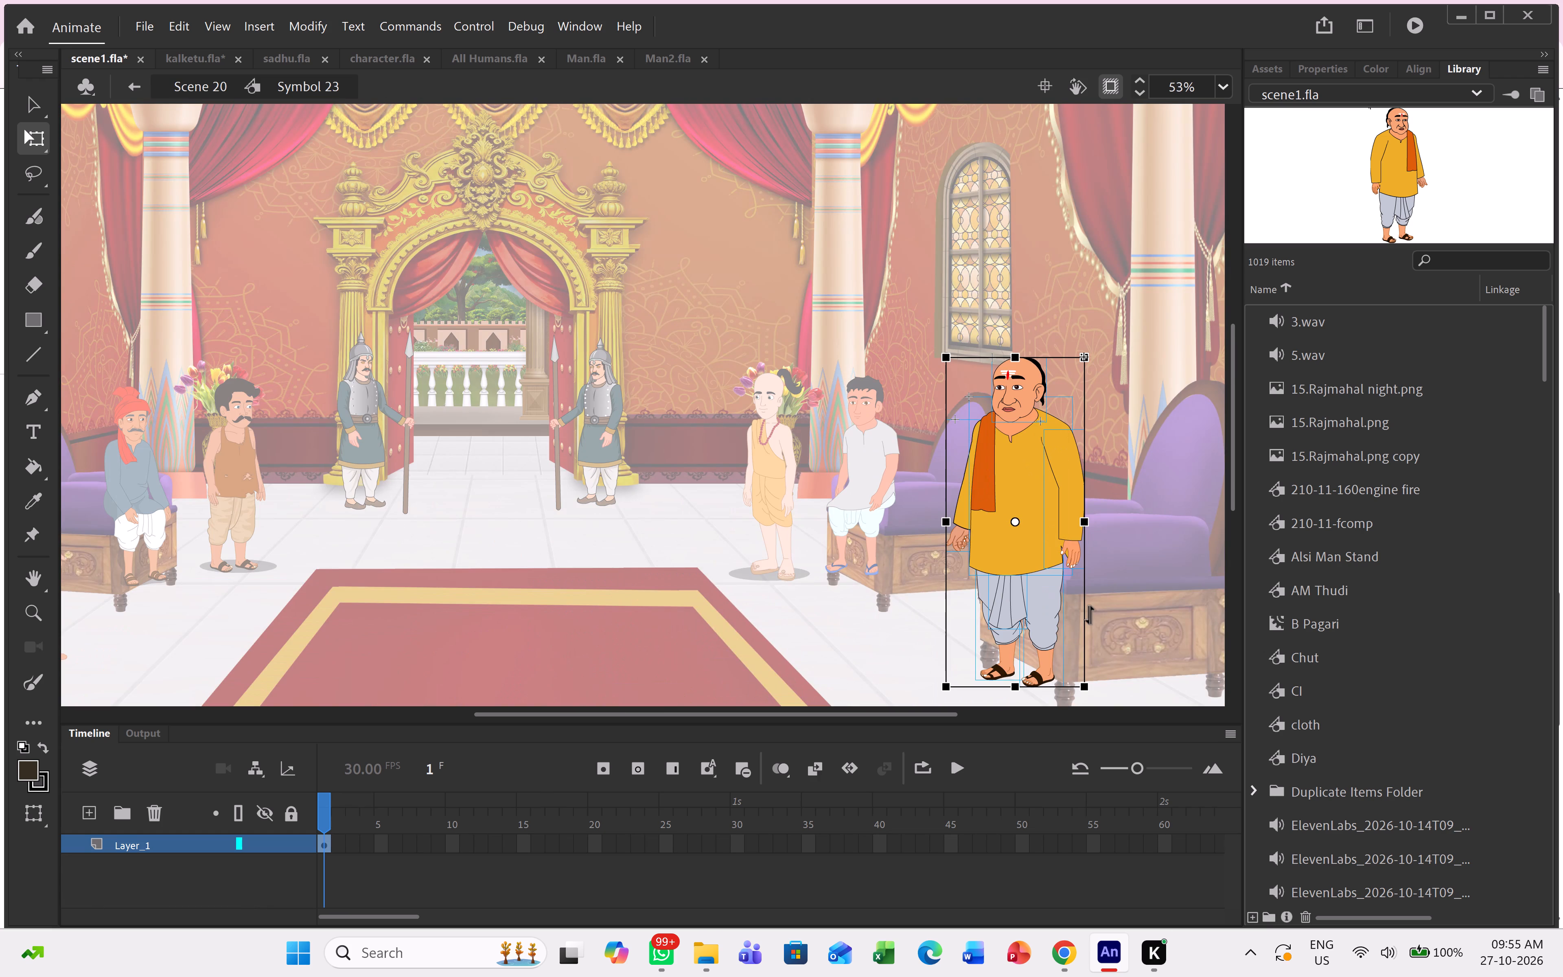
left_click(896, 640)
left_click(1046, 644)
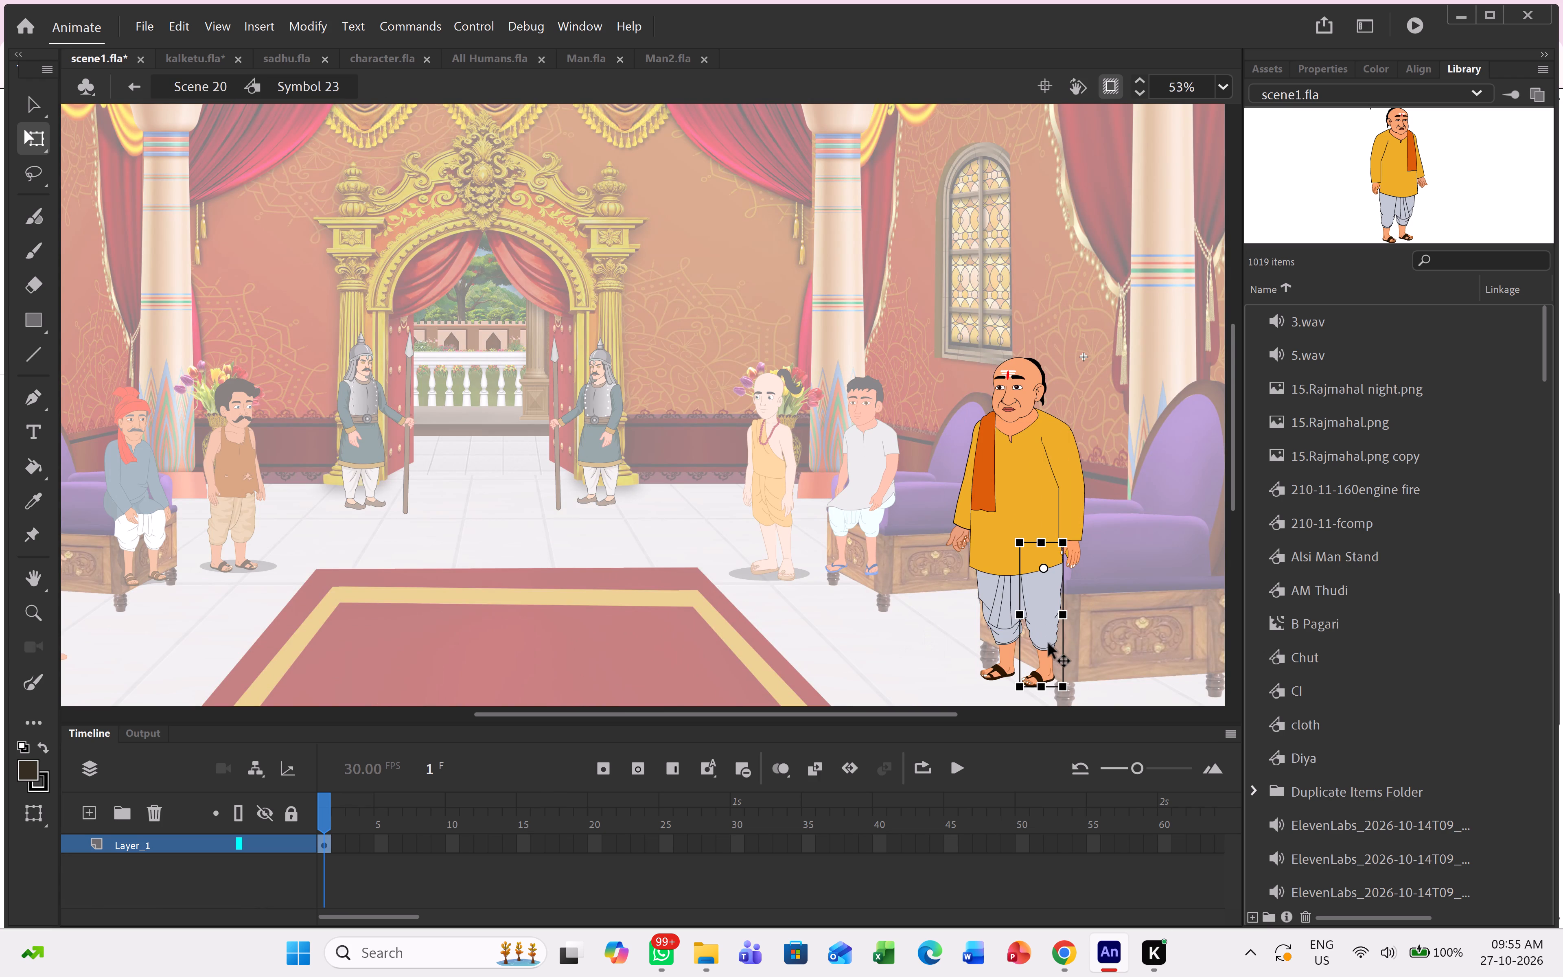
scroll(1049, 643, "up", 10, "ctrl")
double_click(1050, 617)
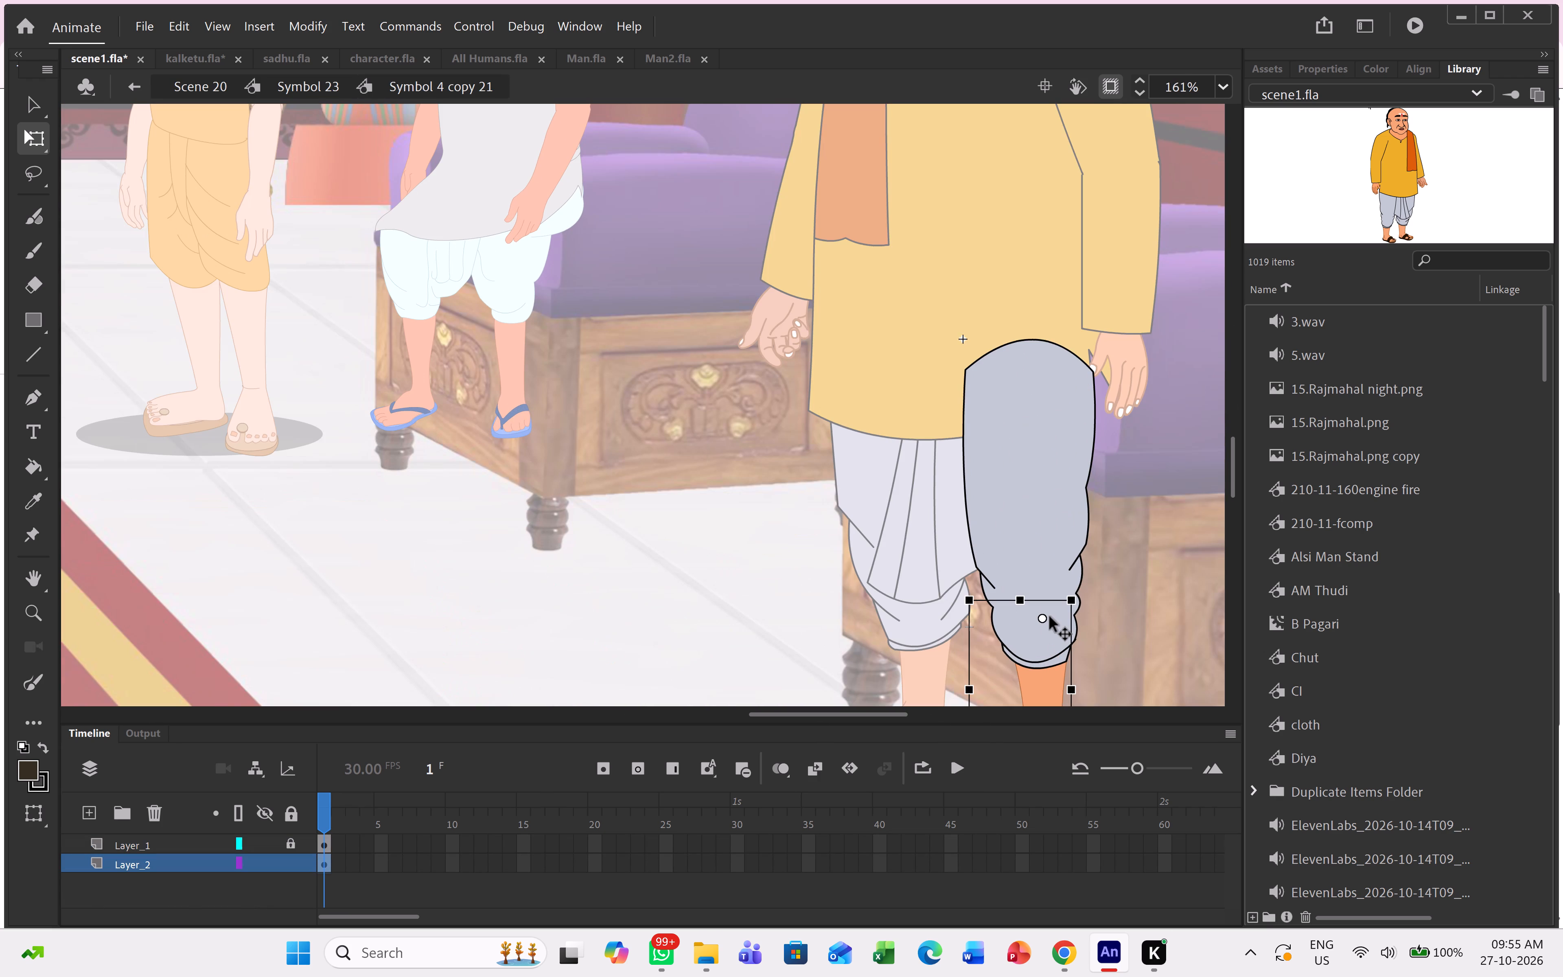
left_click(1061, 504)
left_click(1045, 511)
left_click(1029, 481)
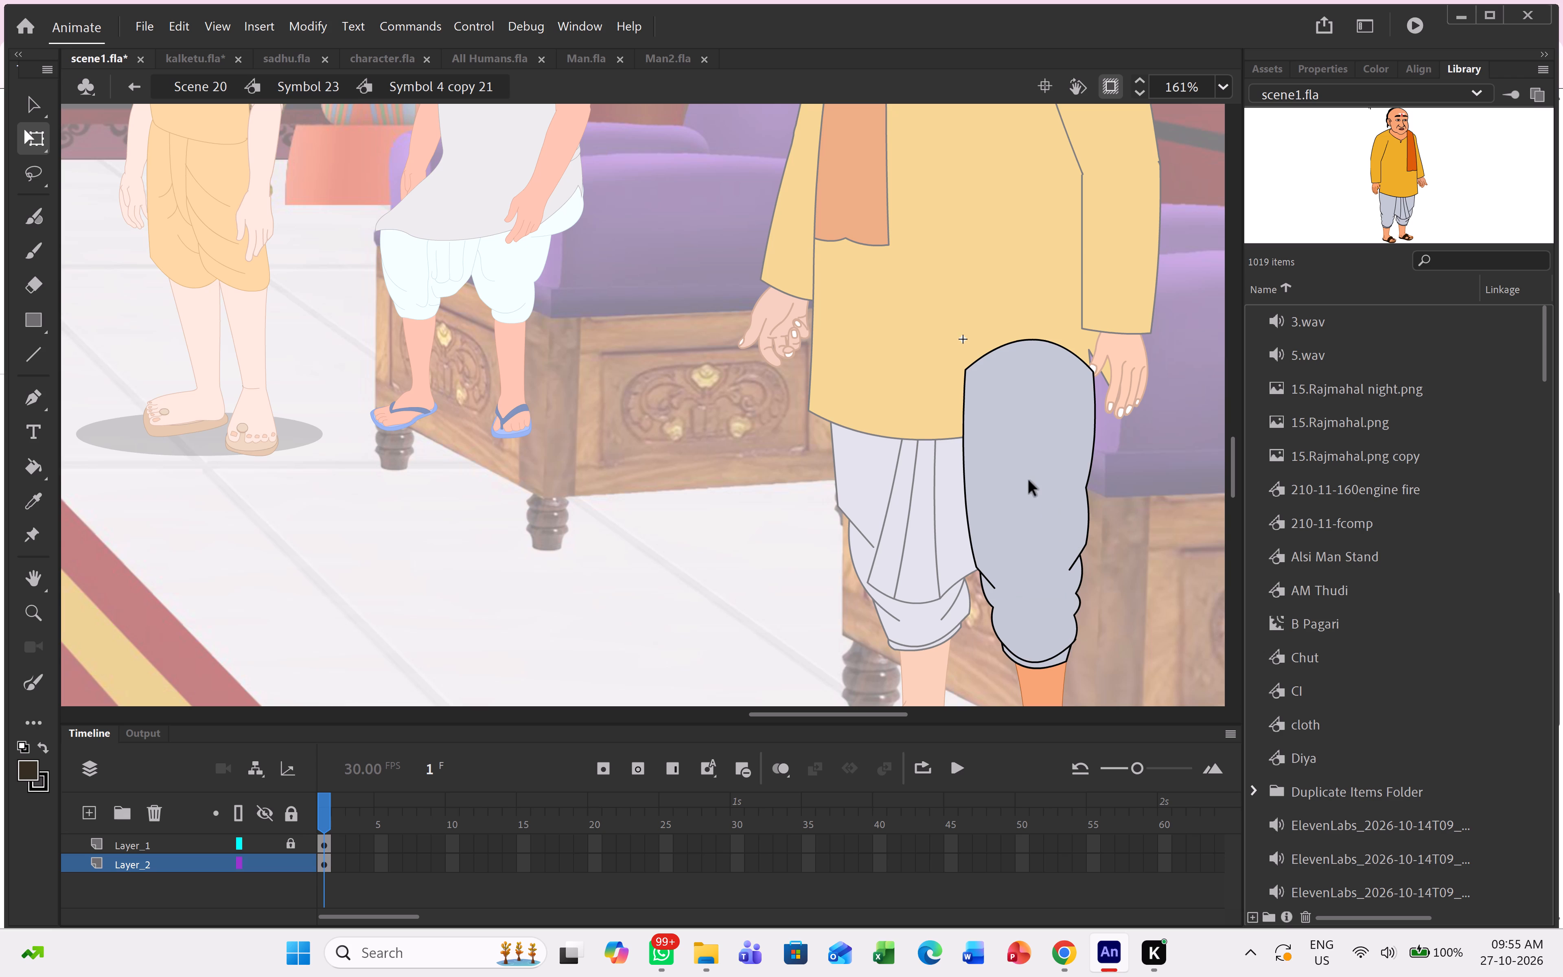
scroll(1029, 481, "down", 3, "ctrl")
left_click(1046, 596)
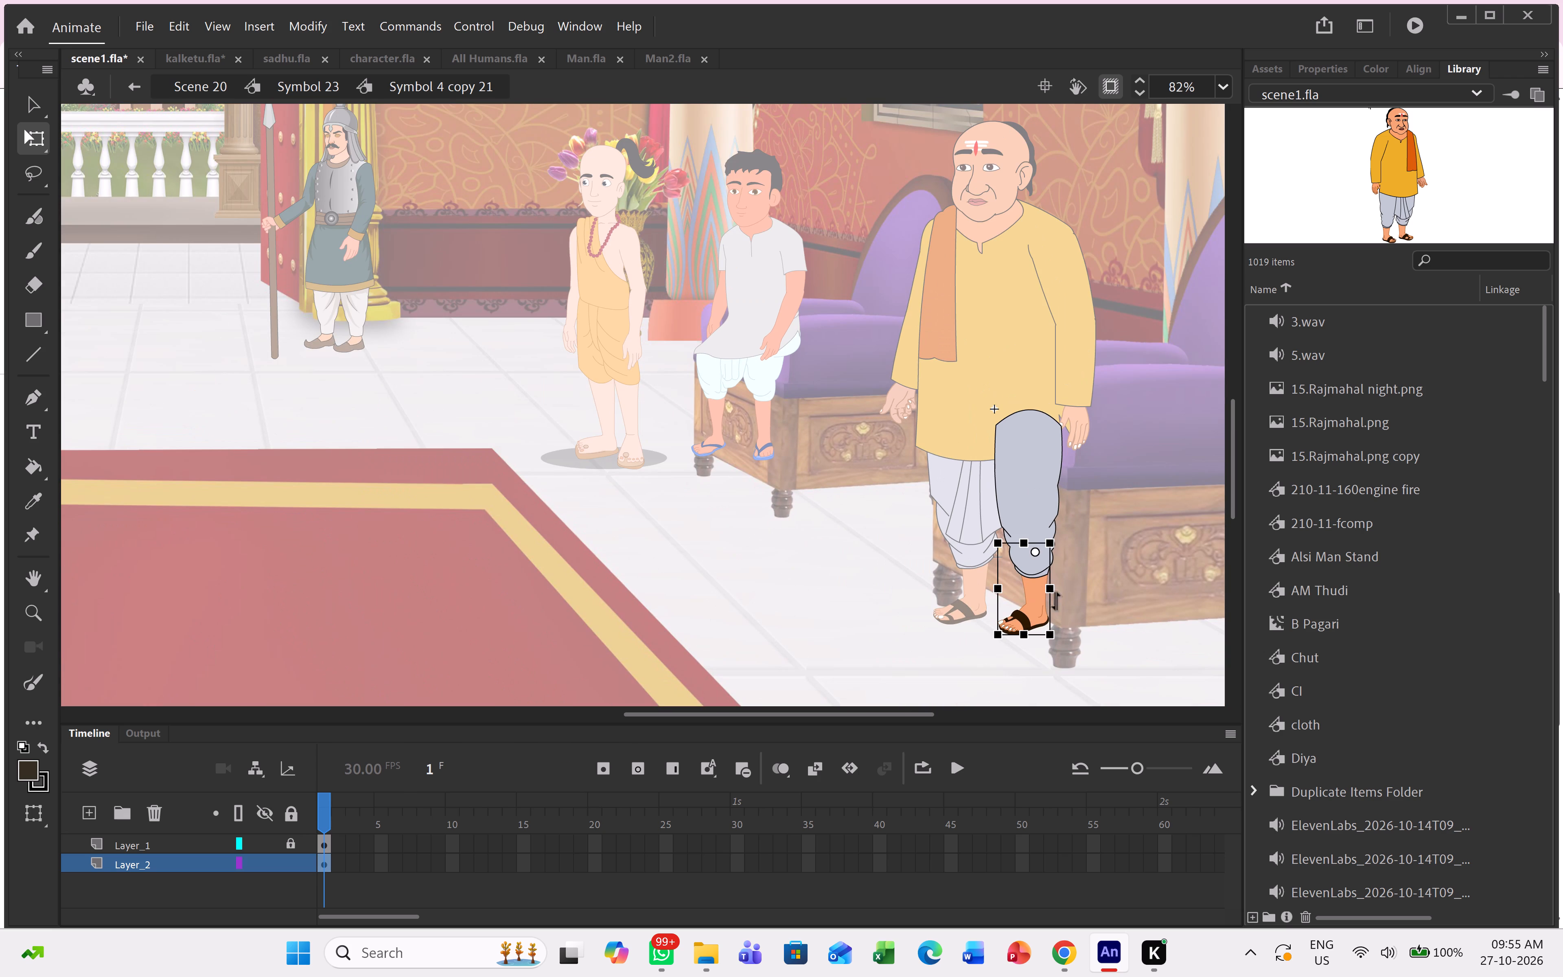
left_click(1028, 455)
left_click(1029, 447)
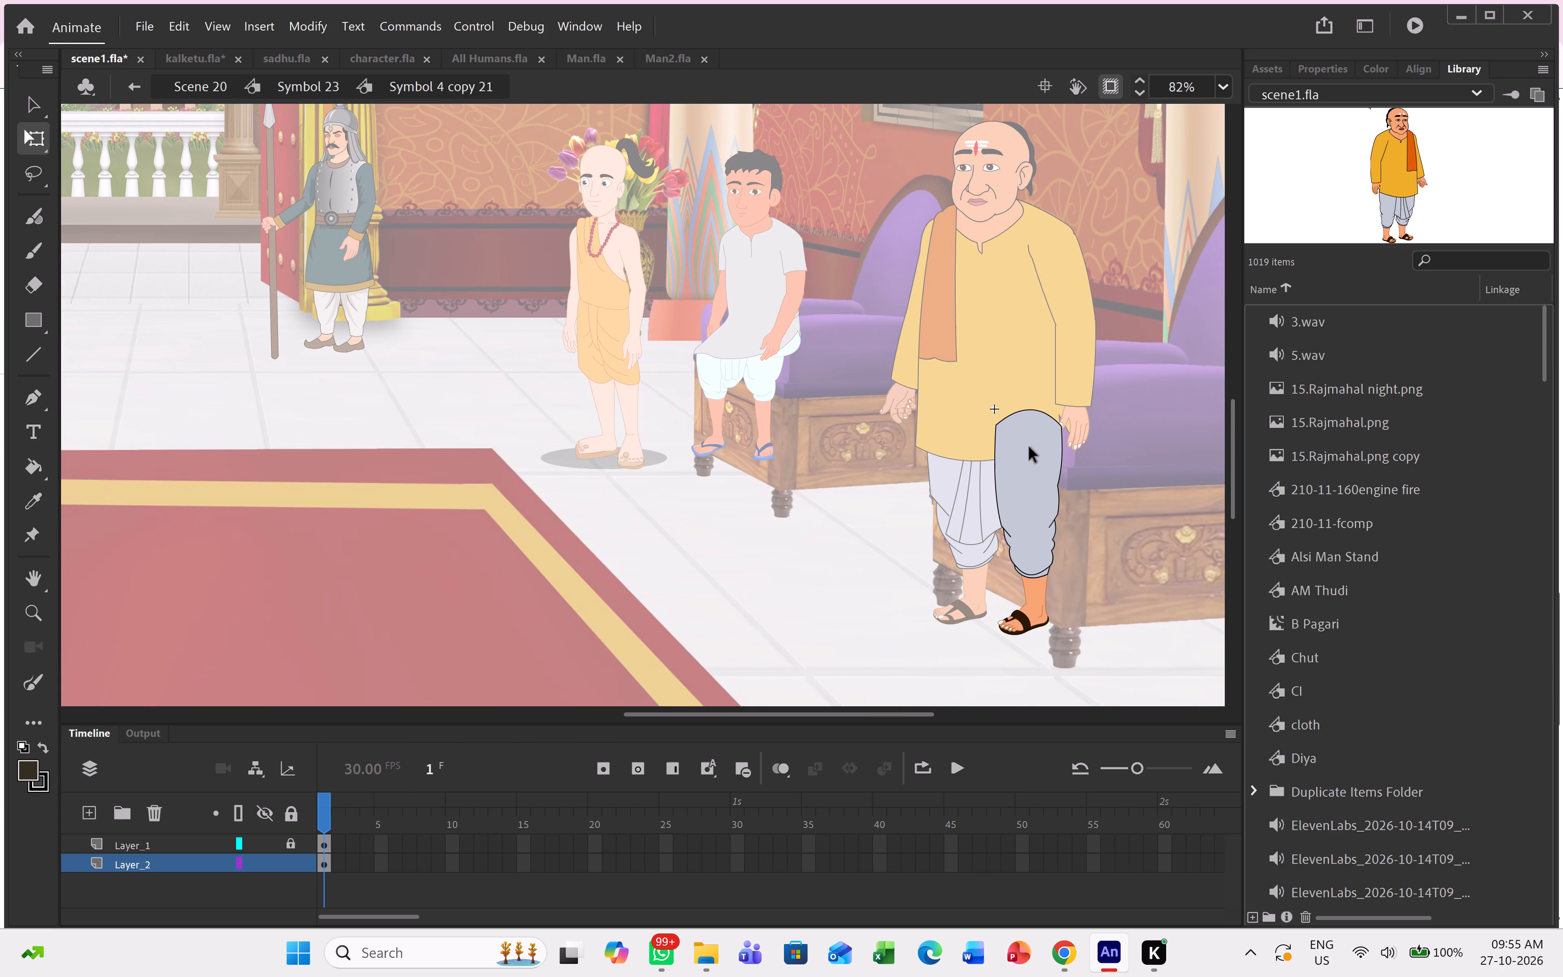
double_click(903, 452)
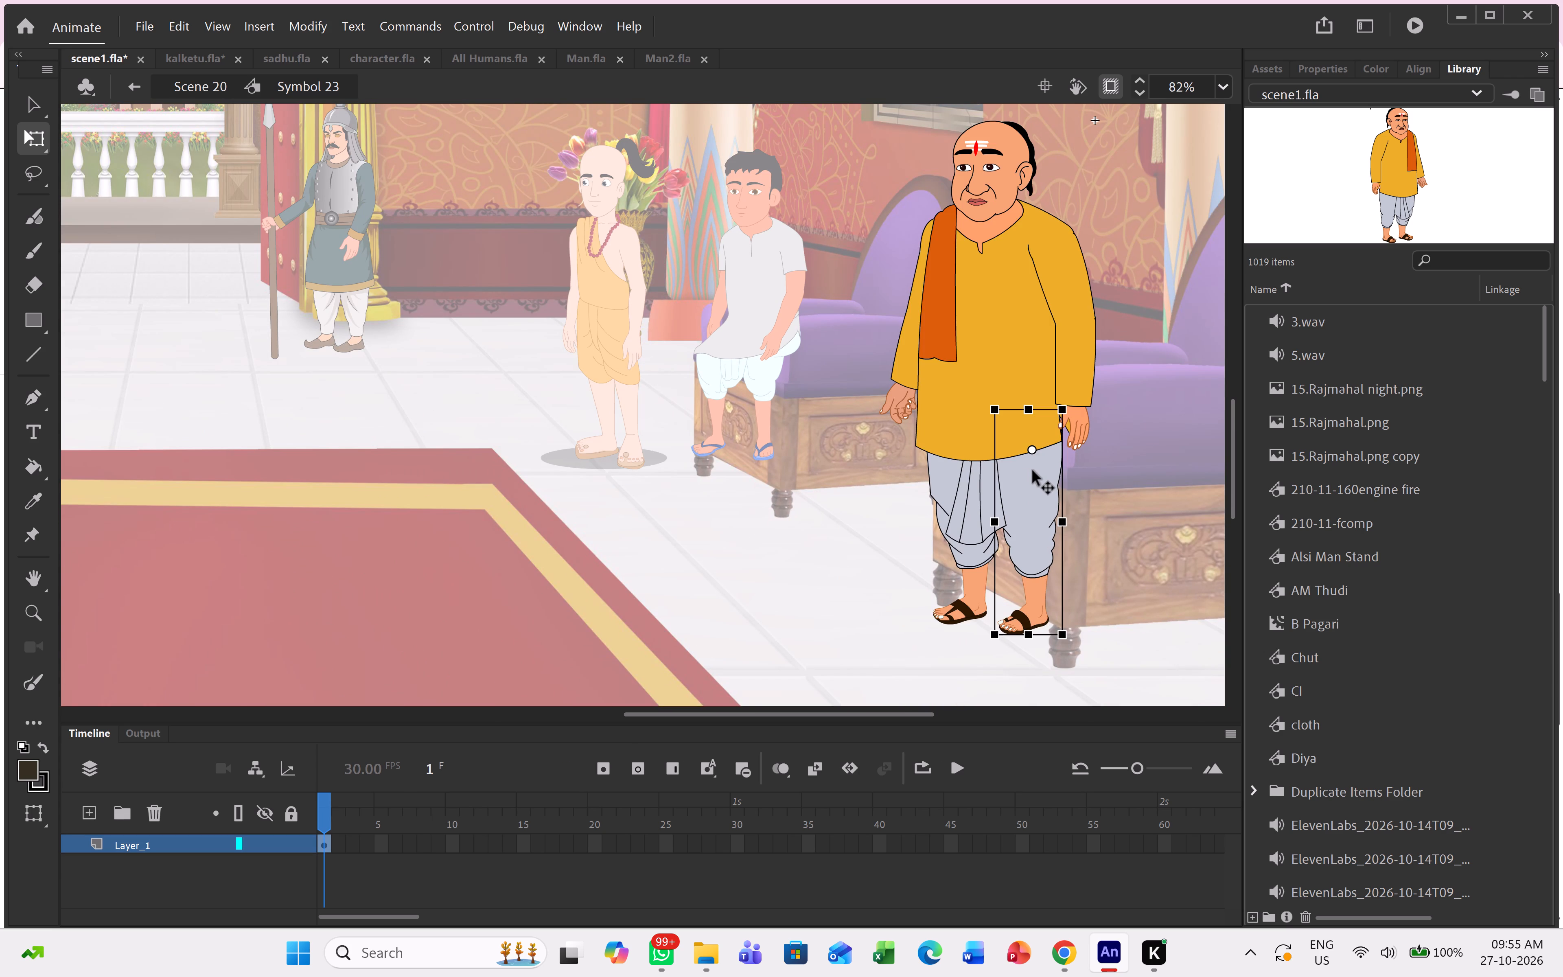
Rotate the man's left leg forward, toward the carpet, and nudge it into place under the kurta hem.
left_click_drag(1070, 639, 1005, 650)
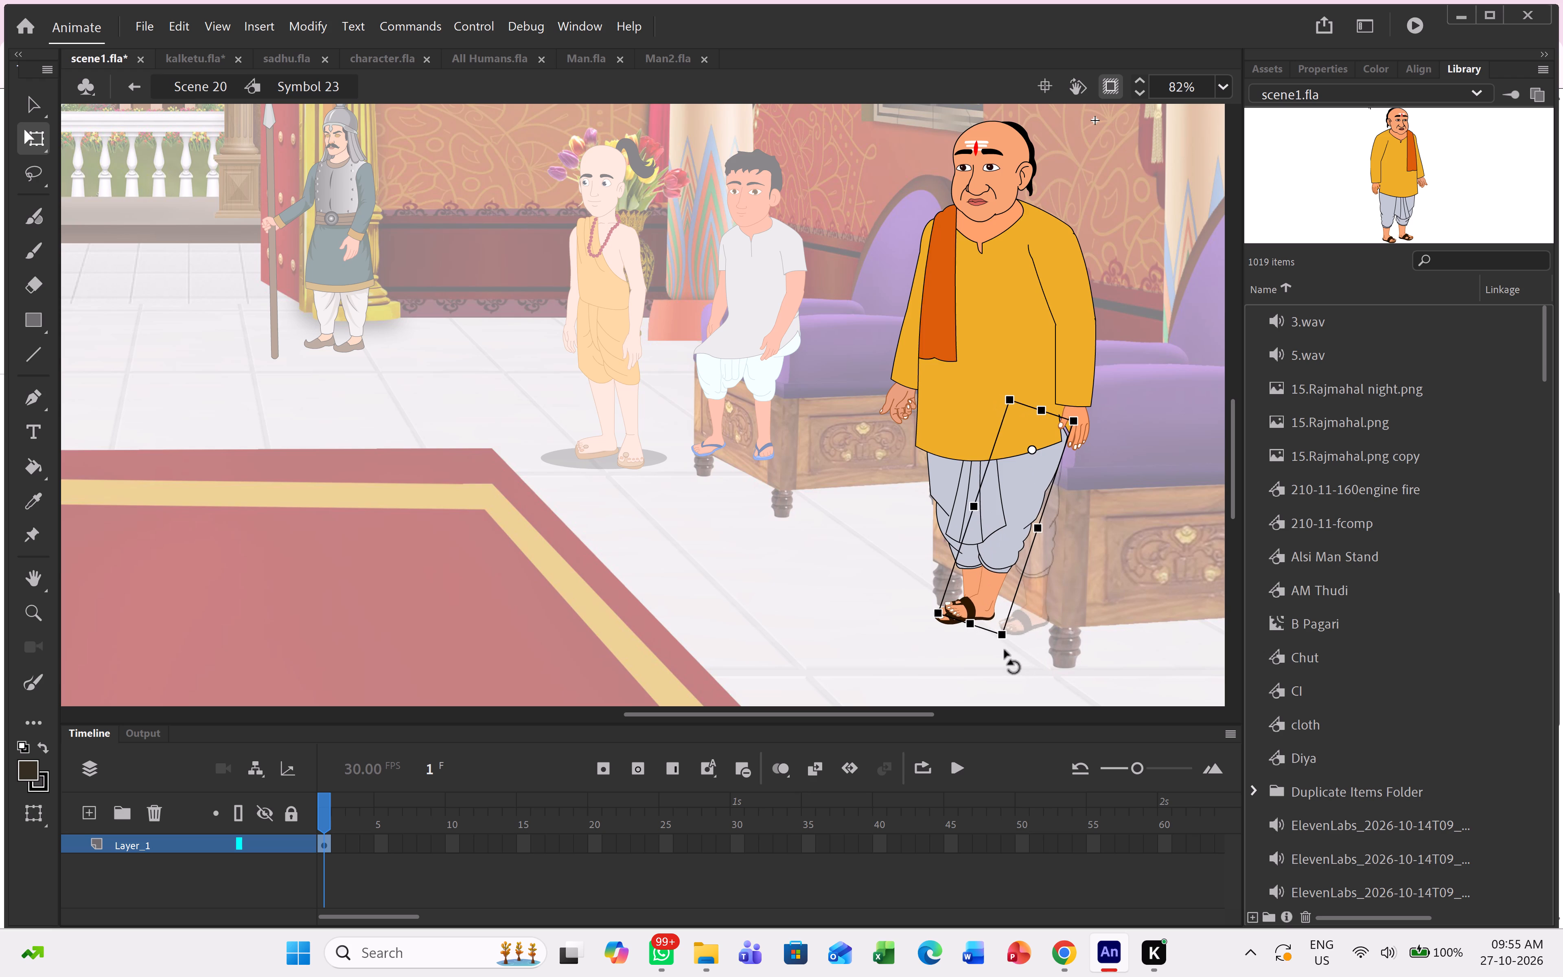
left_click_drag(1005, 650, 994, 644)
right_click(998, 649)
left_click_drag(1029, 485, 1022, 480)
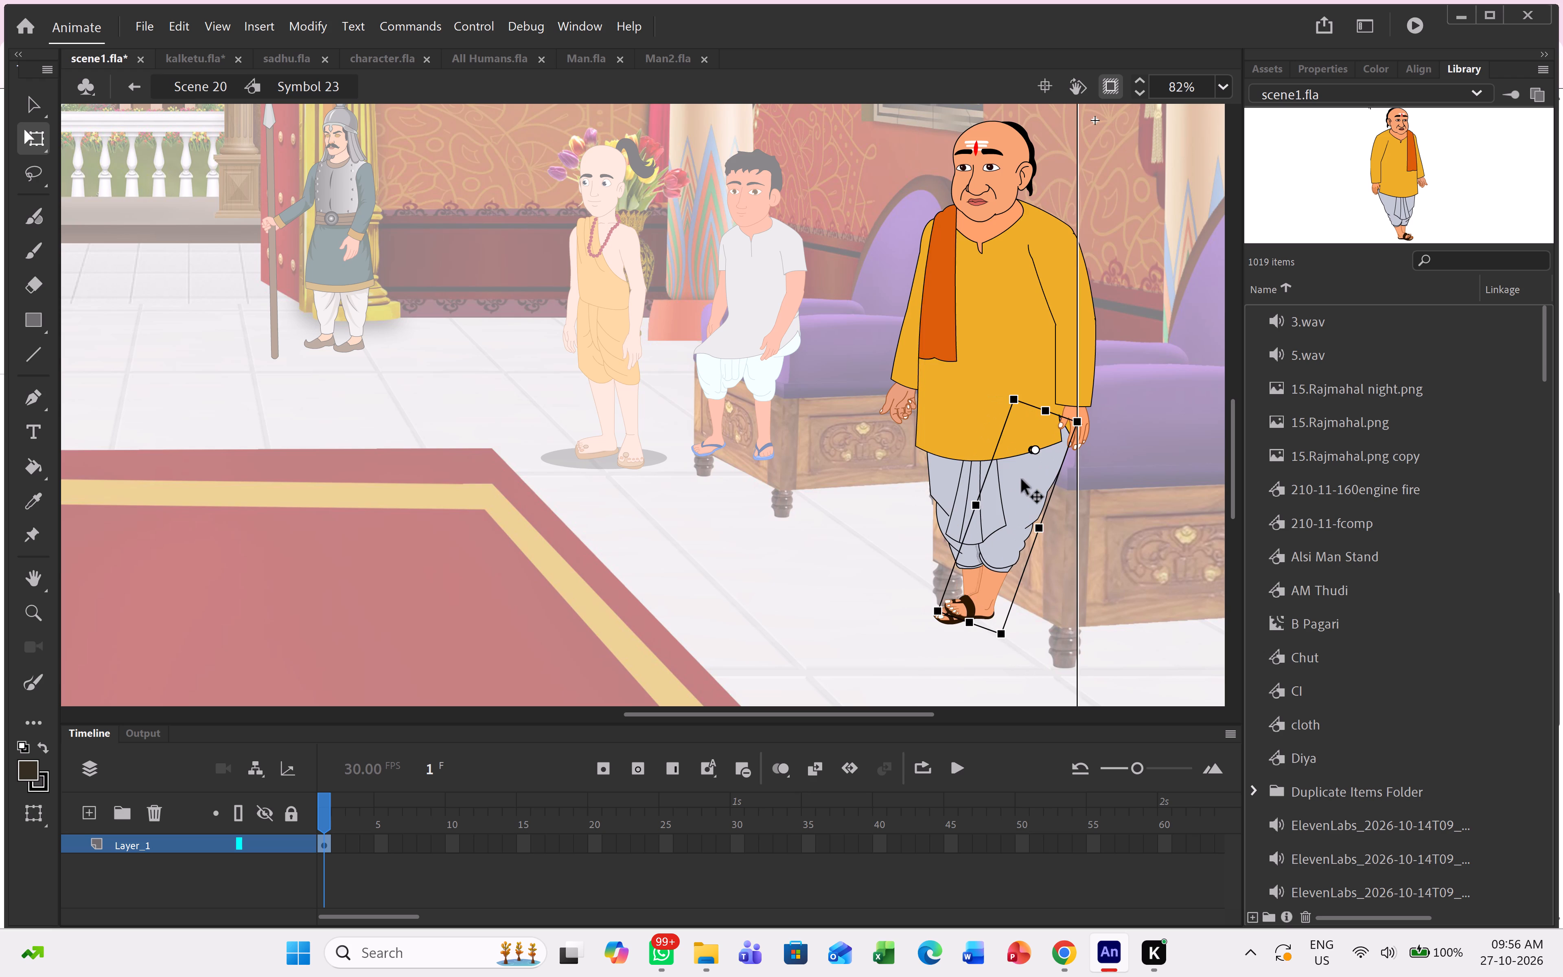
left_click_drag(1022, 480, 1018, 481)
Rotate the man's right leg forward, toward the carpet, and shift it outward under the kurta hem.
double_click(948, 486)
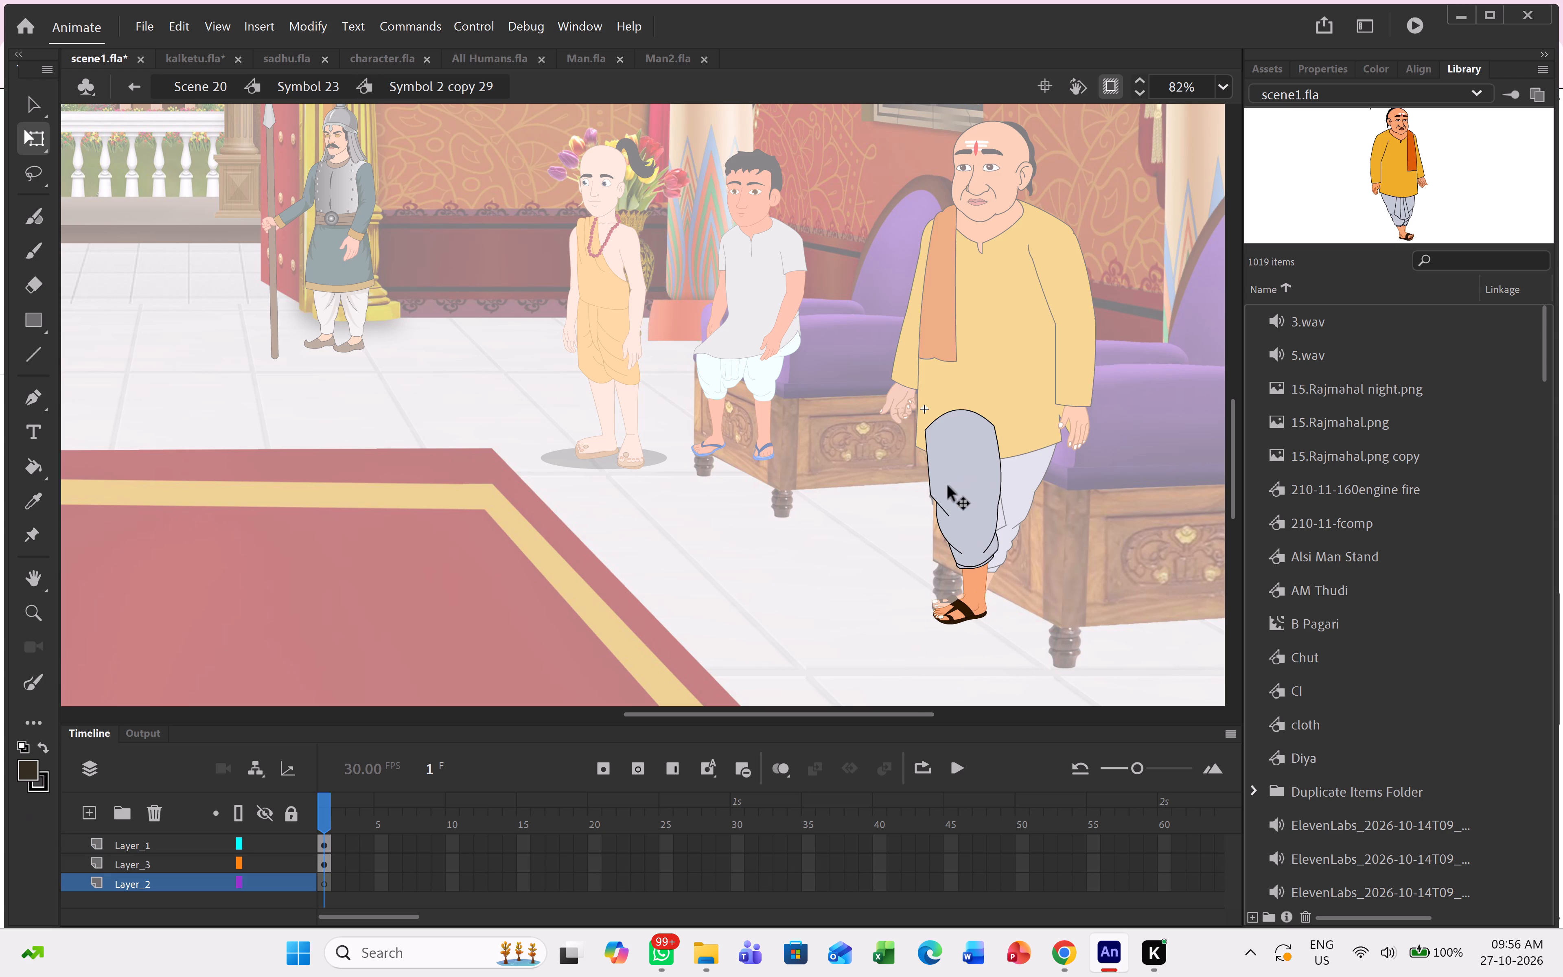
double_click(880, 533)
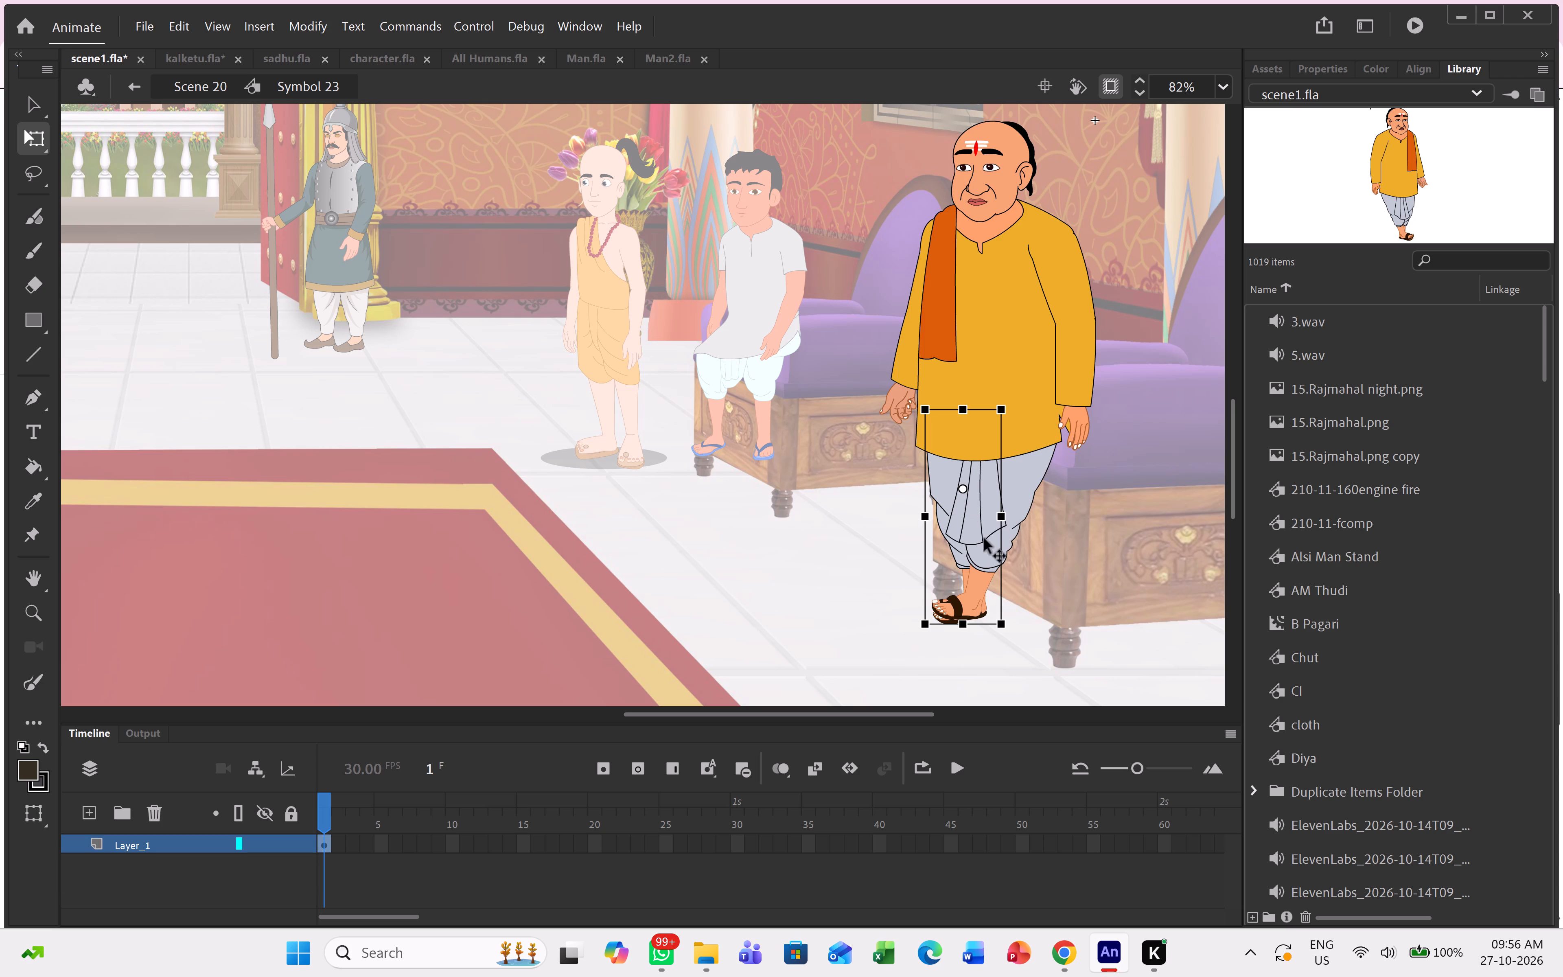
left_click_drag(1010, 624, 958, 633)
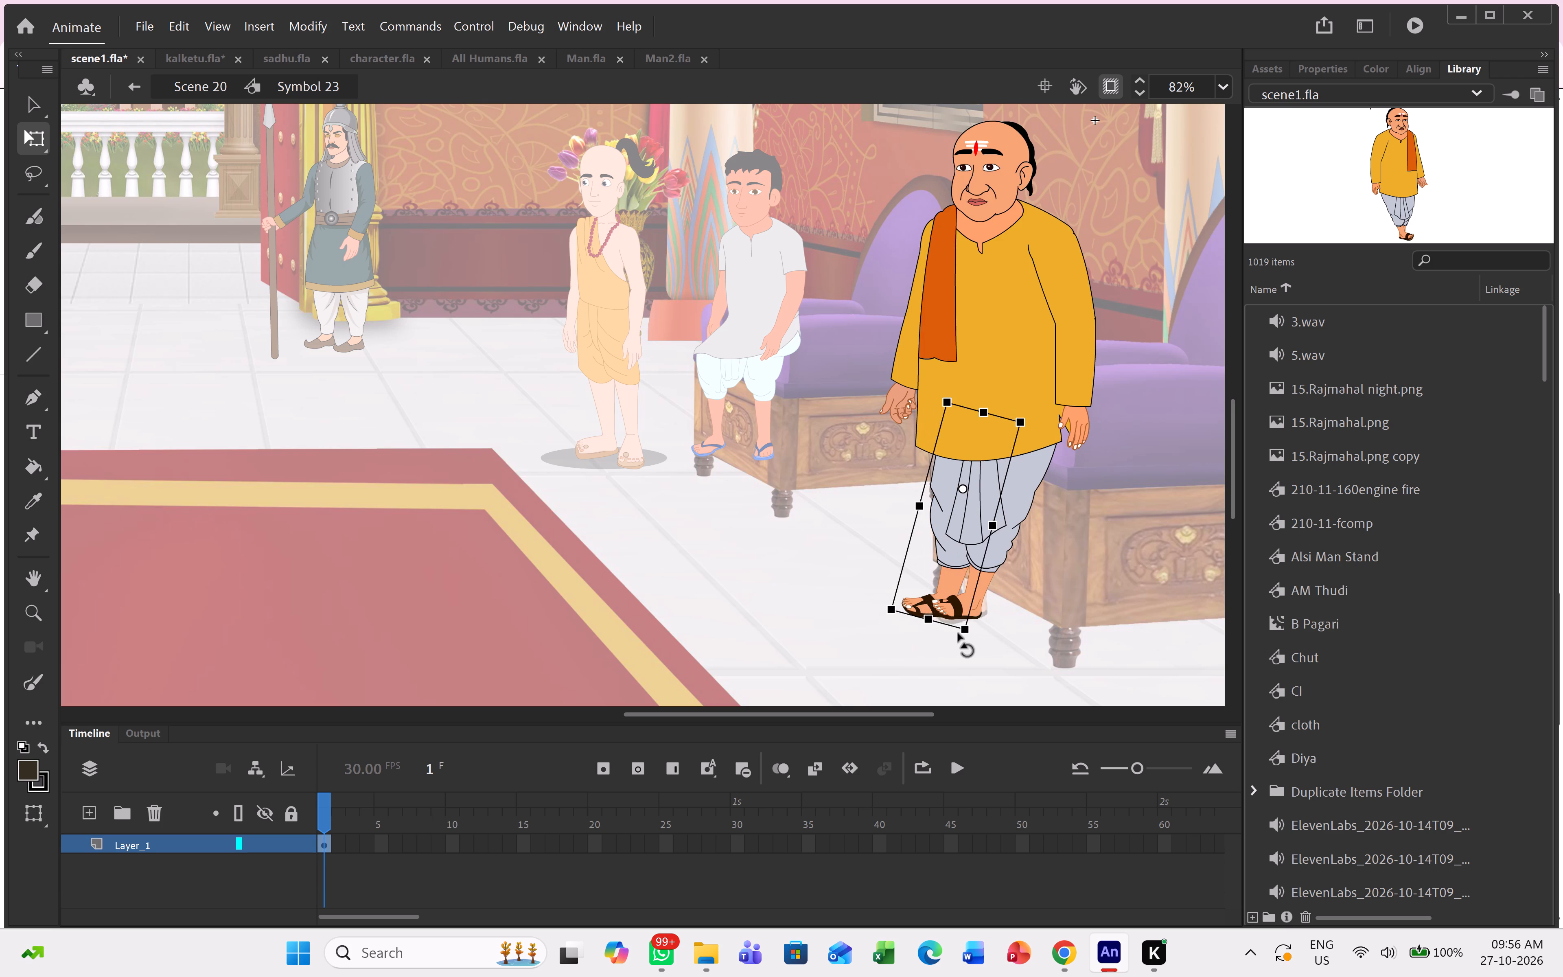
left_click_drag(958, 633, 941, 633)
left_click_drag(938, 503, 924, 501)
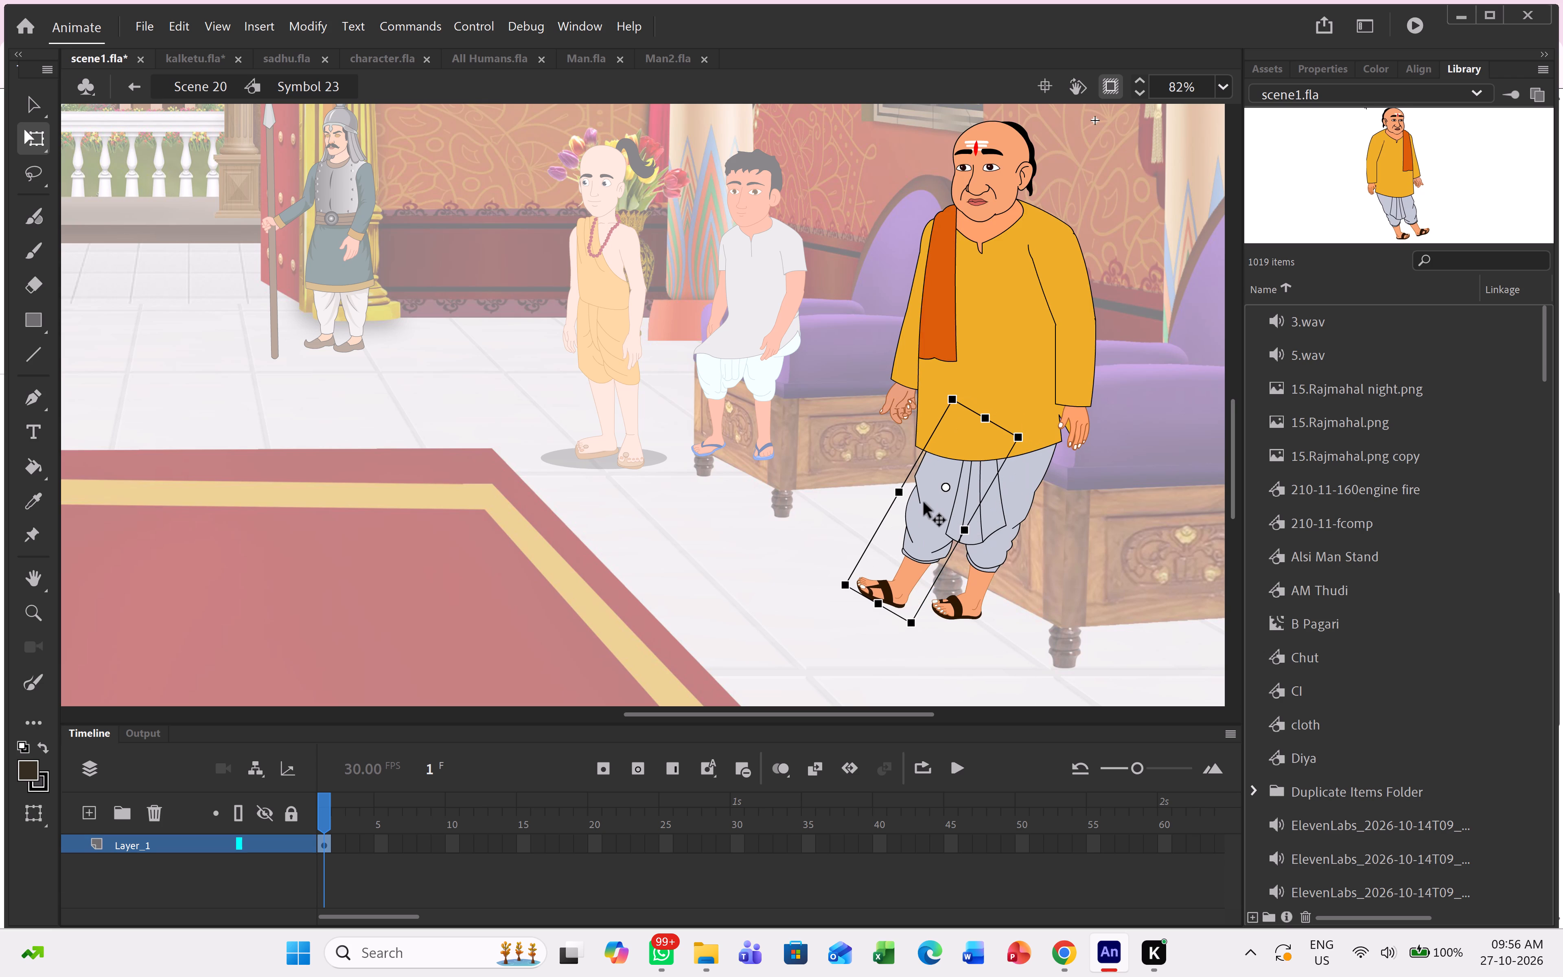
left_click_drag(924, 504, 914, 502)
Open the man's left leg symbol and unlock Layer_1, which holds the thigh shape.
double_click(1033, 474)
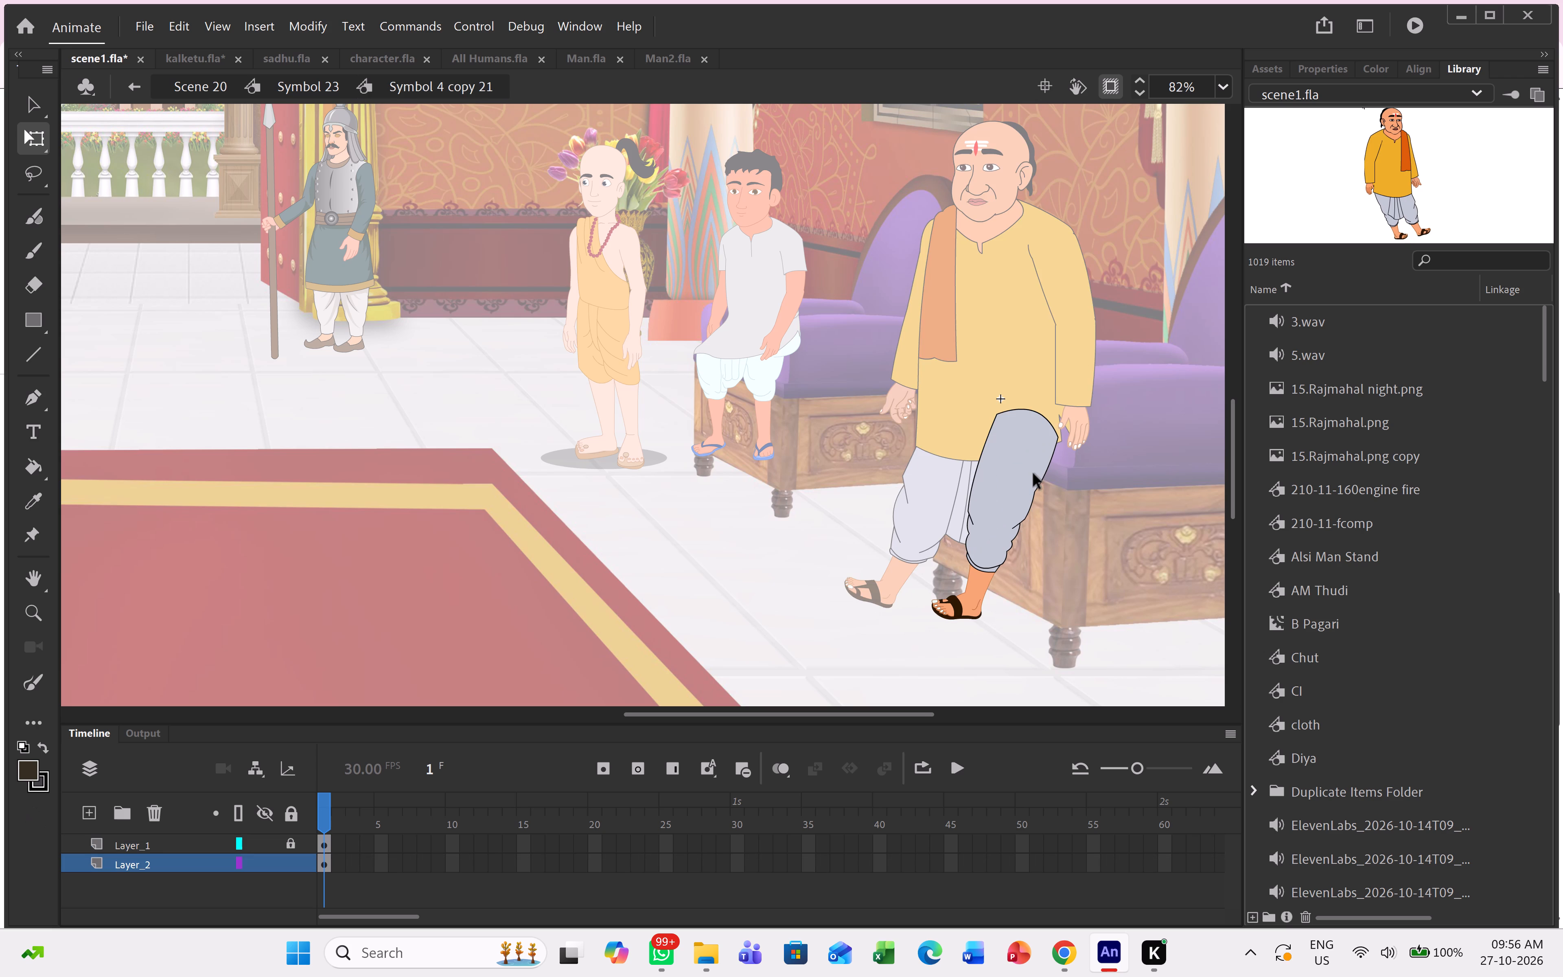
scroll(1063, 457, "up", 10, "ctrl")
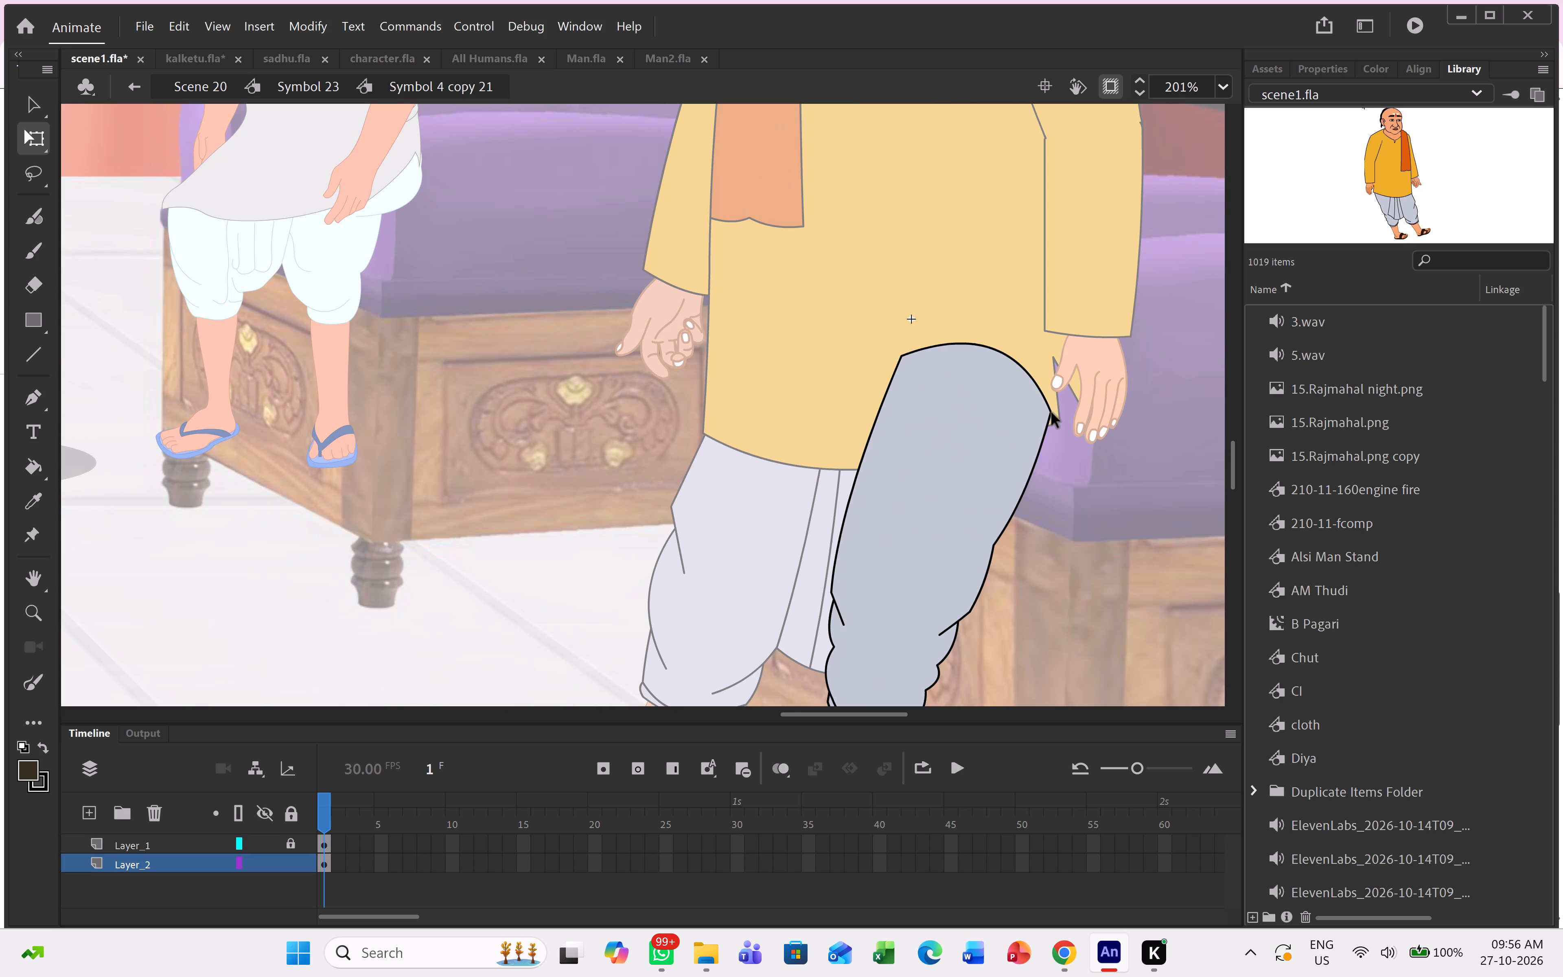
left_click_drag(1051, 413, 1058, 421)
double_click(1019, 416)
left_click(1019, 416)
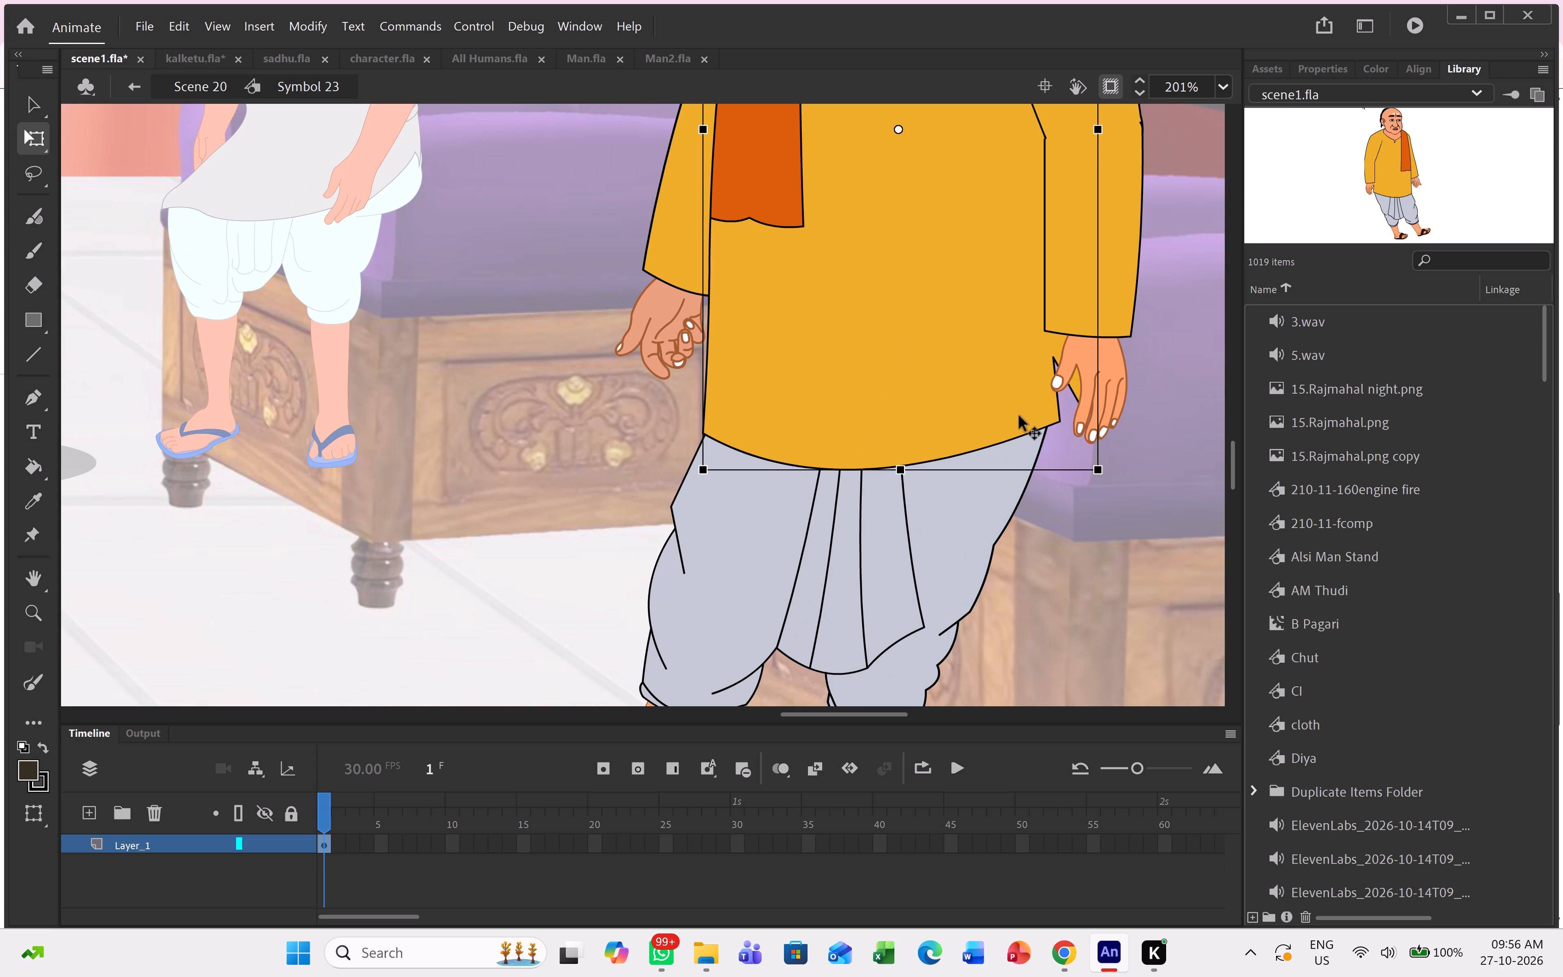
double_click(999, 497)
double_click(999, 497)
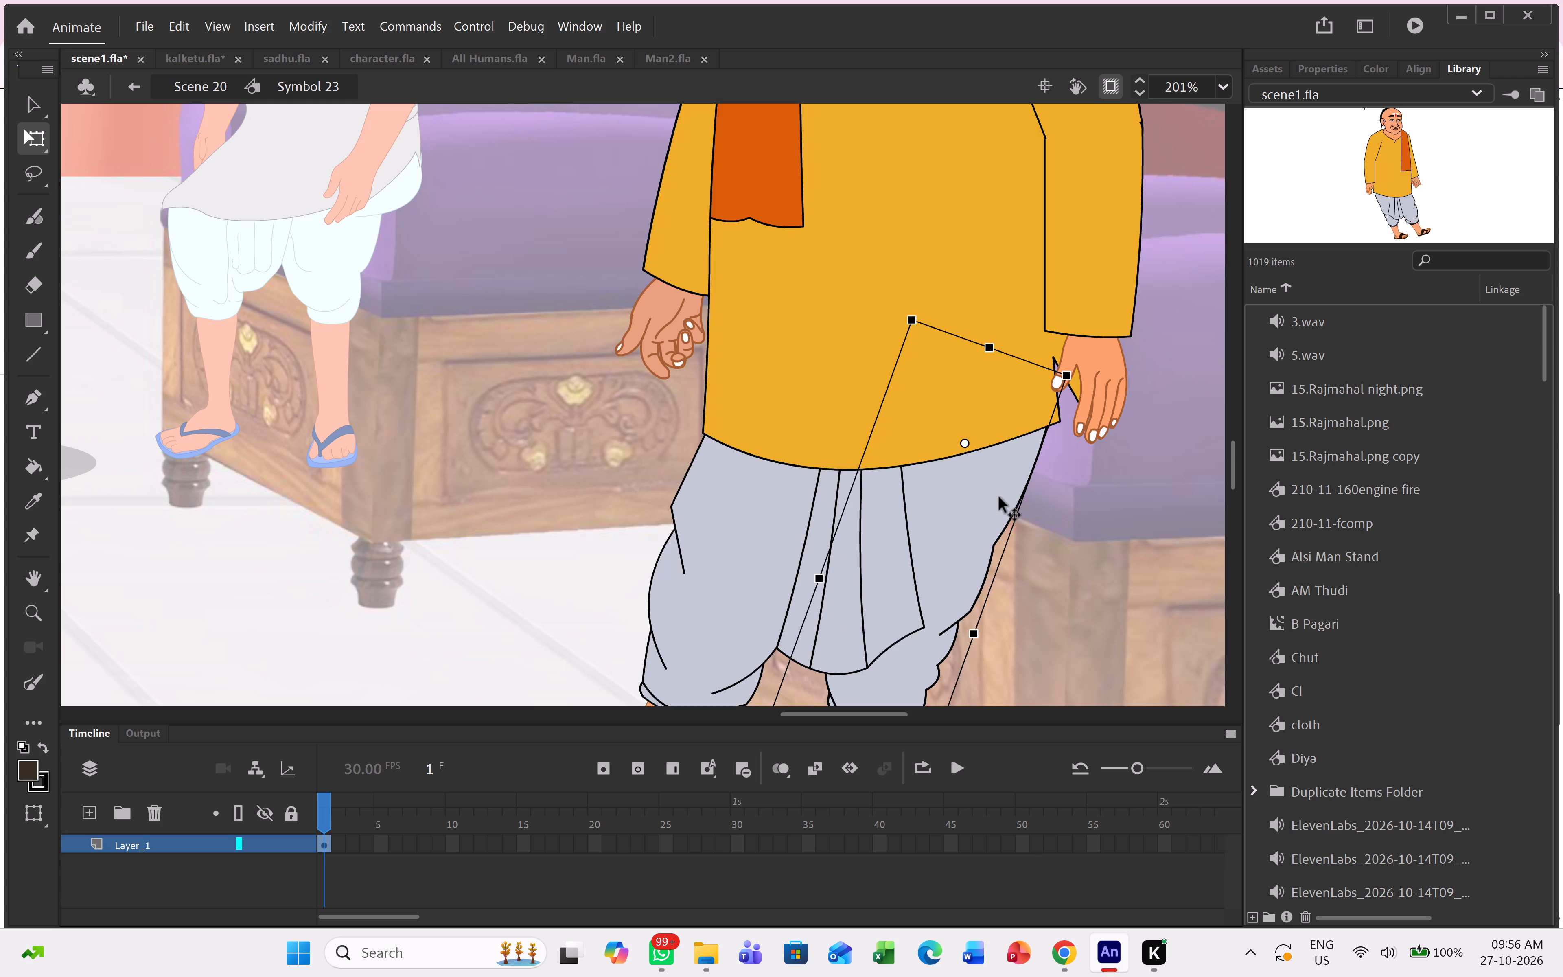
double_click(999, 497)
left_click(985, 489)
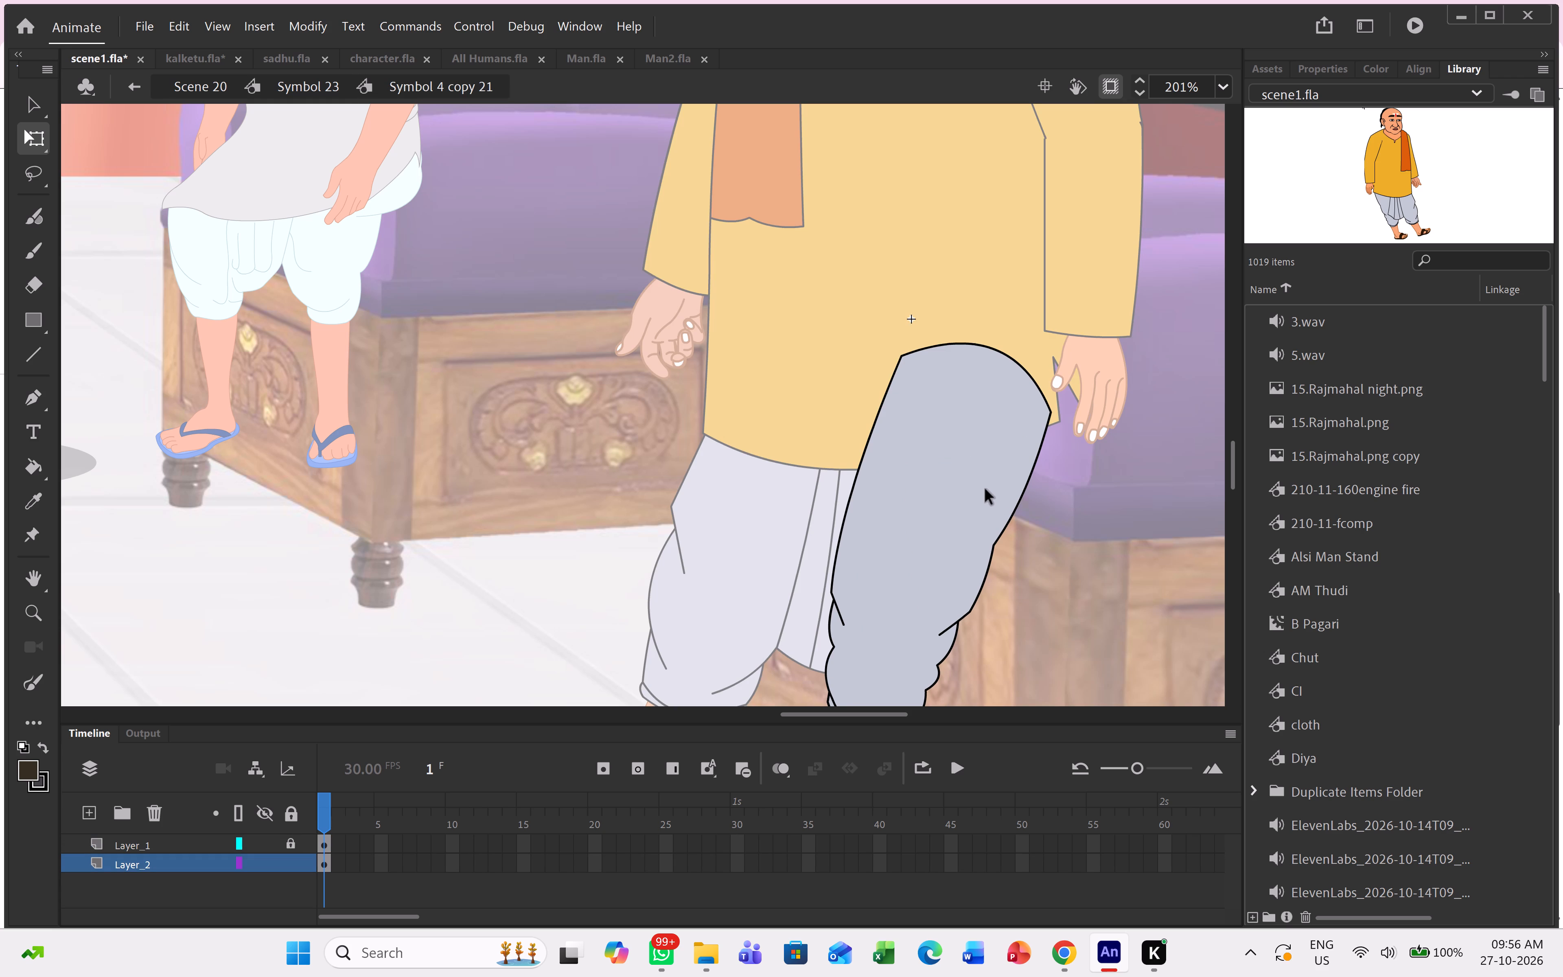
left_click(1325, 65)
left_click(924, 544)
scroll(924, 544, "down", 5, "ctrl")
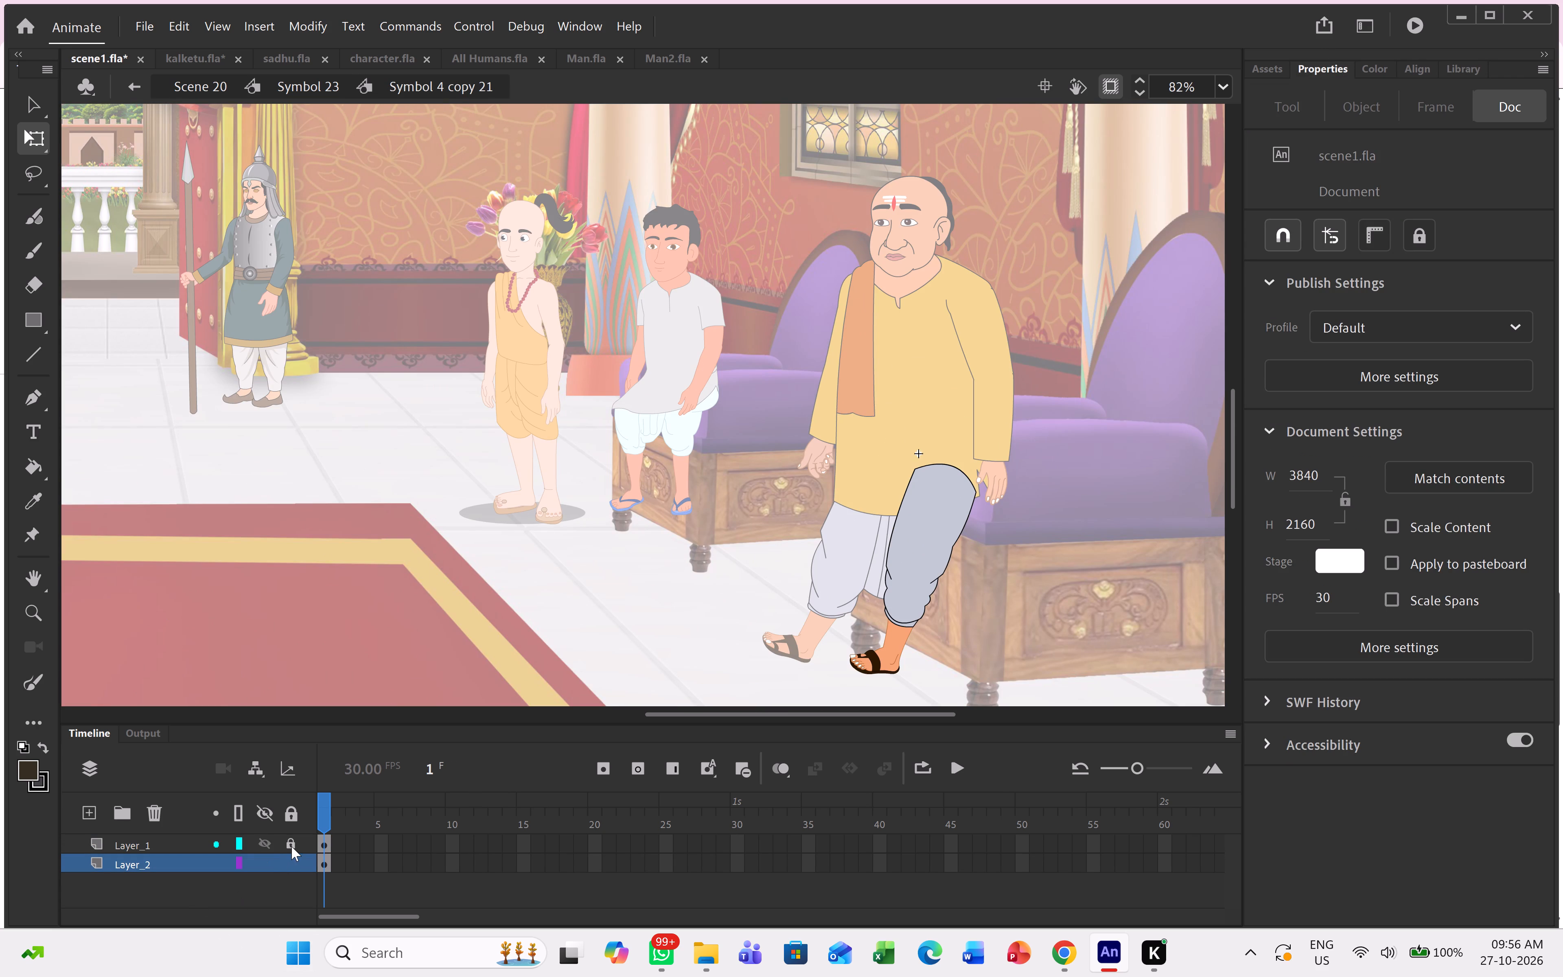
left_click(291, 846)
left_click(954, 521)
scroll(954, 521, "up", 5, "ctrl")
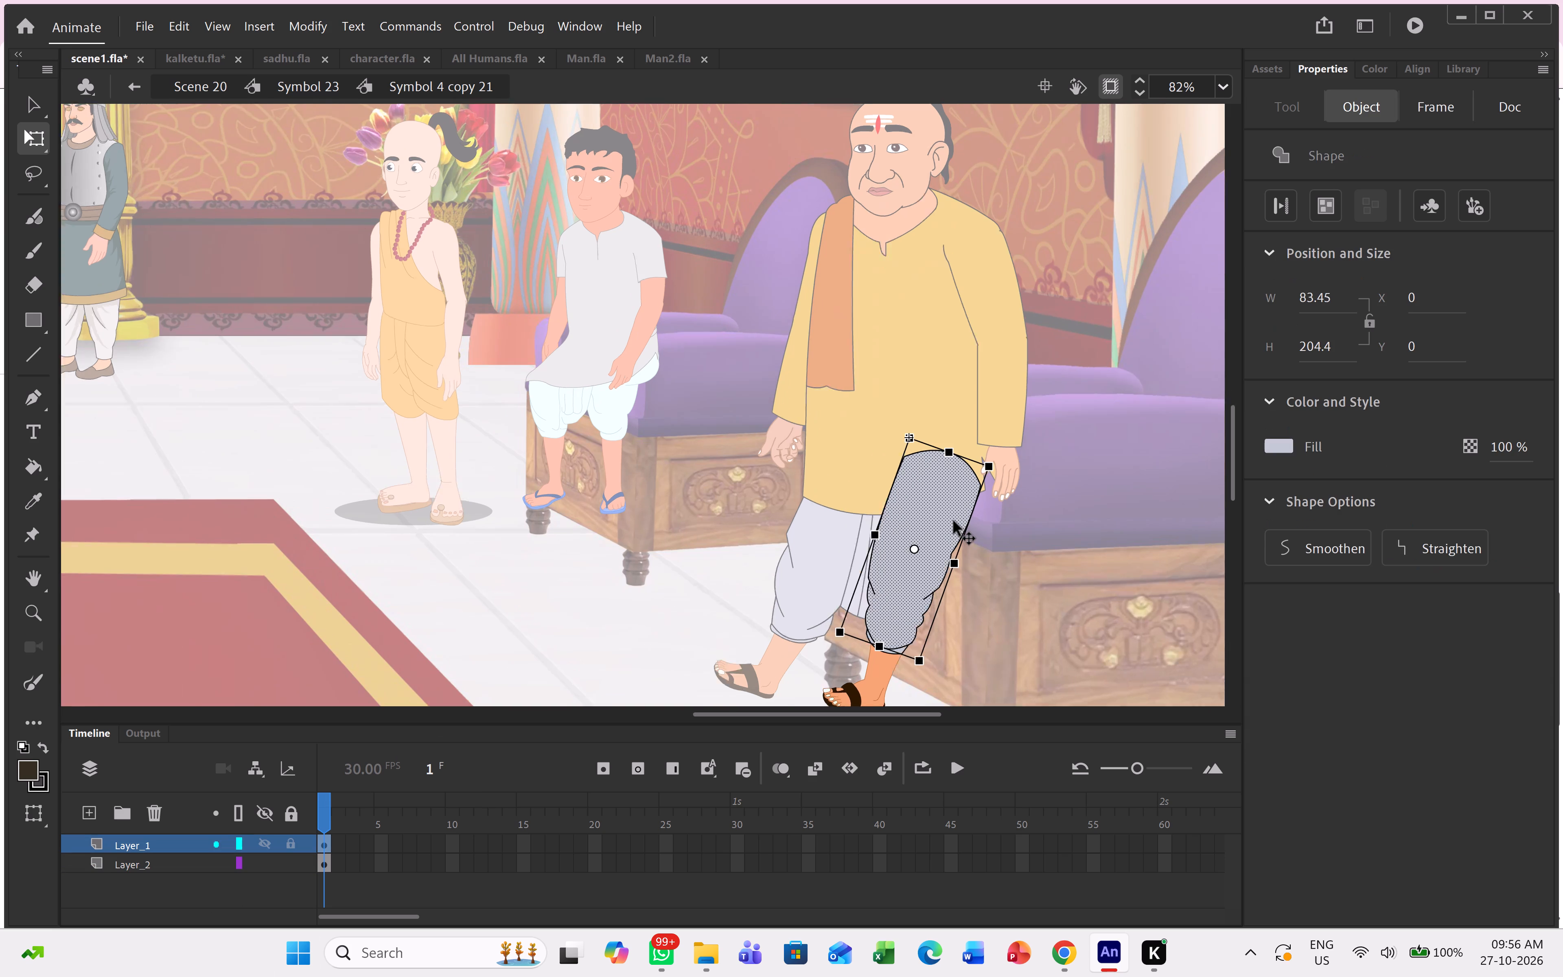
left_click(1075, 537)
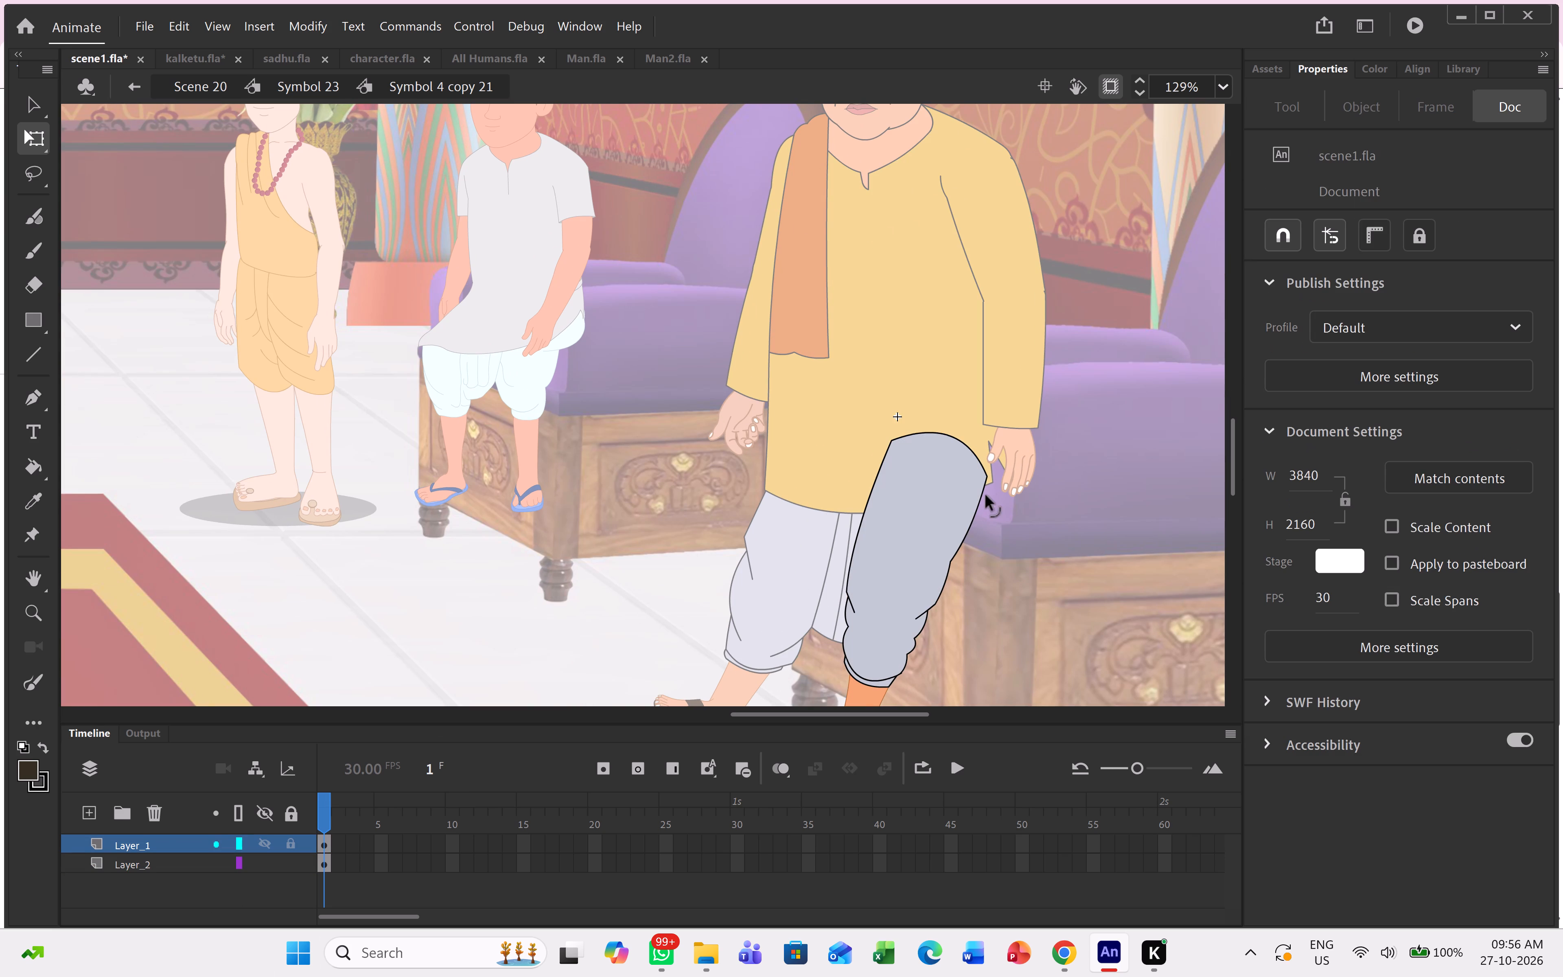
Pull the left thigh's upper outer corner out to the kurta's hem corner and bulge the edge below it outward.
scroll(989, 478, "up", 10, "ctrl")
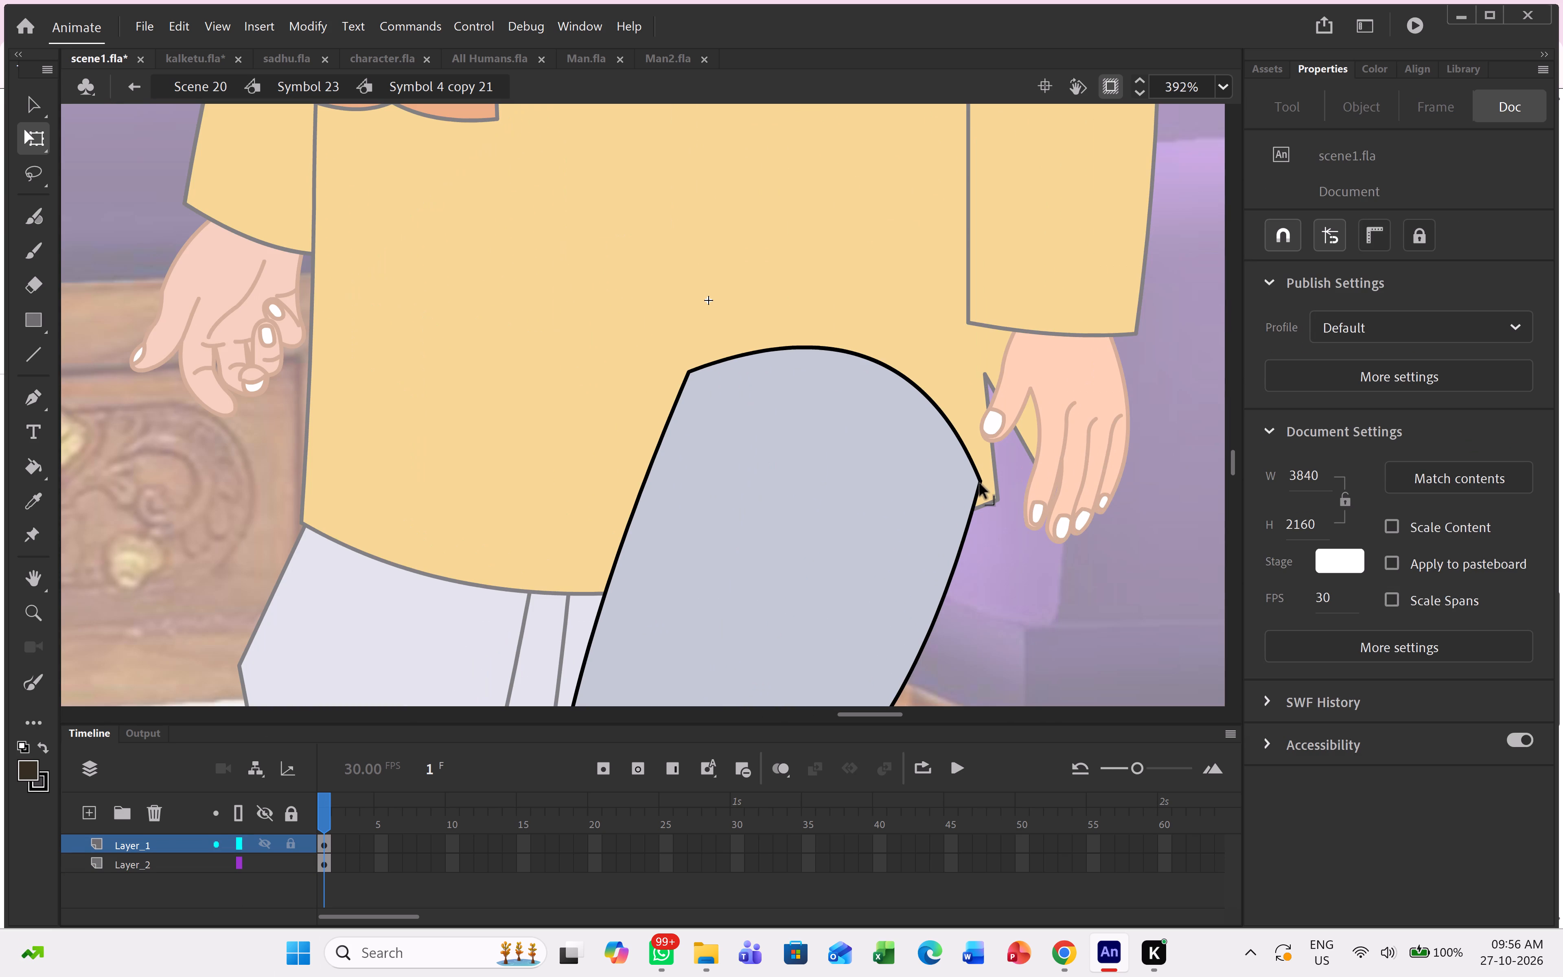
left_click_drag(980, 484, 995, 498)
scroll(995, 556, "down", 1)
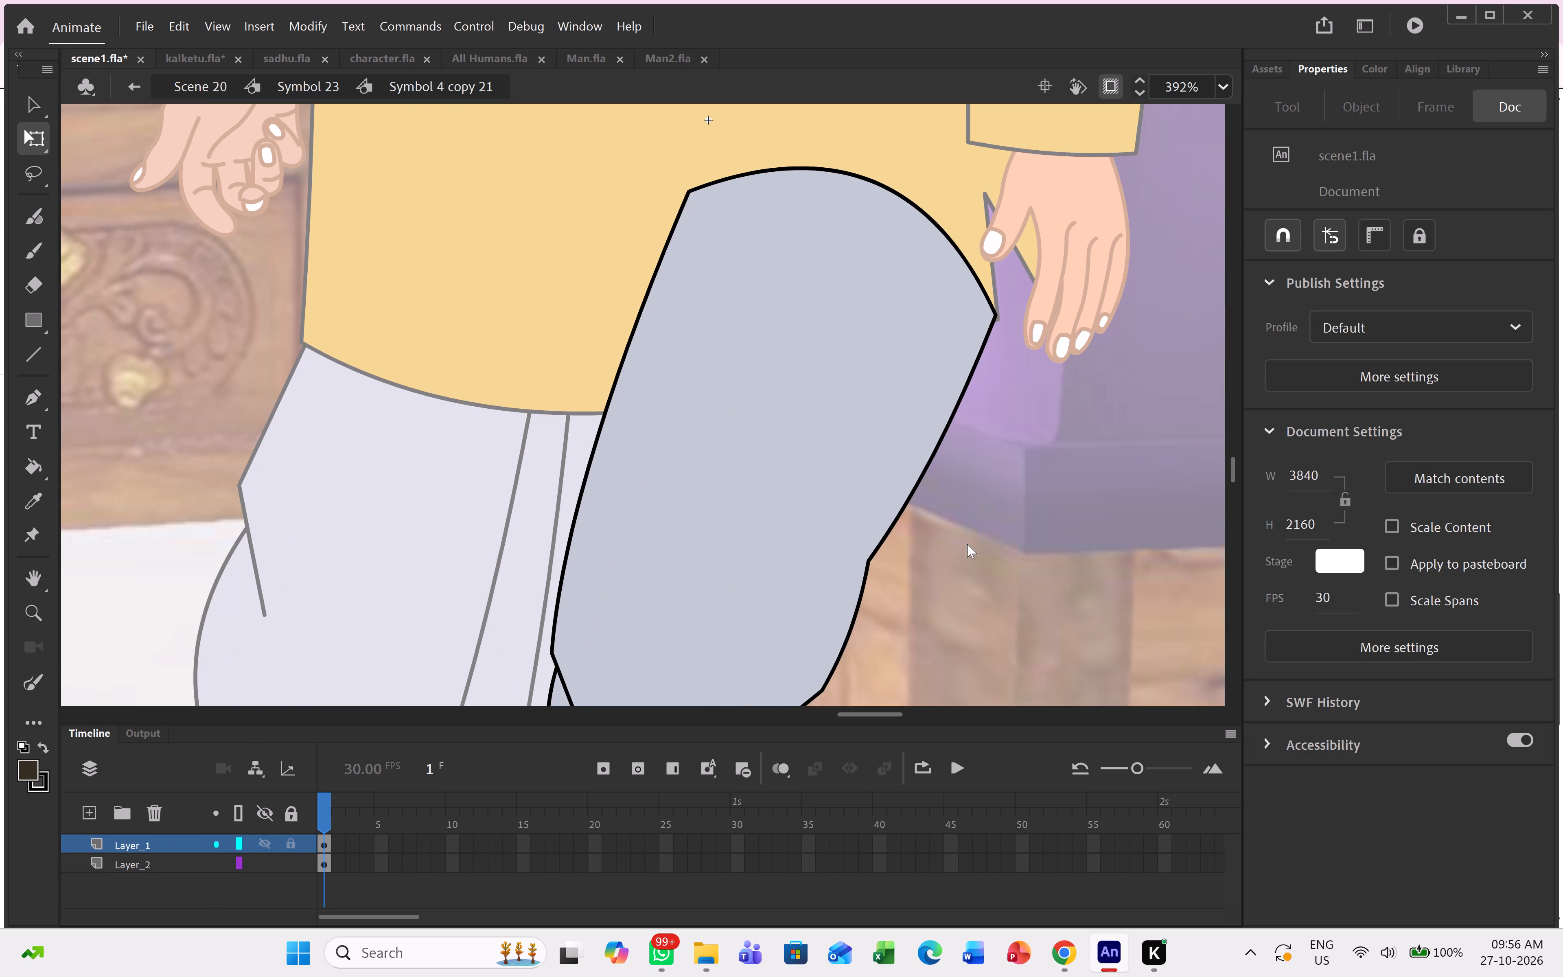
left_click_drag(931, 458, 966, 487)
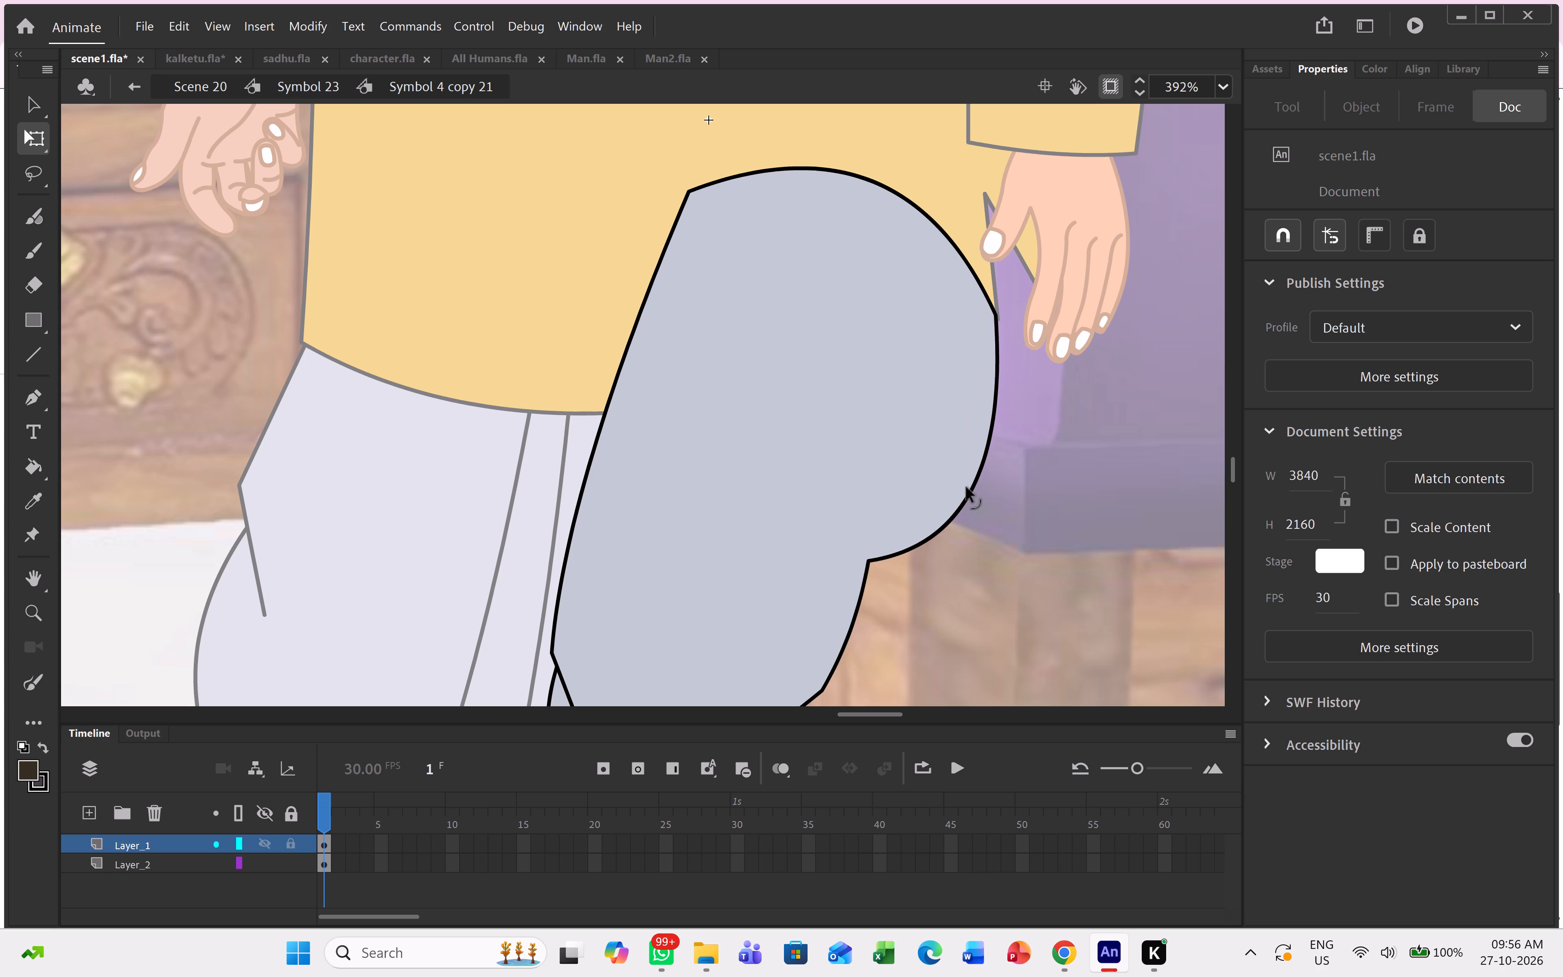
left_click_drag(966, 487, 976, 445)
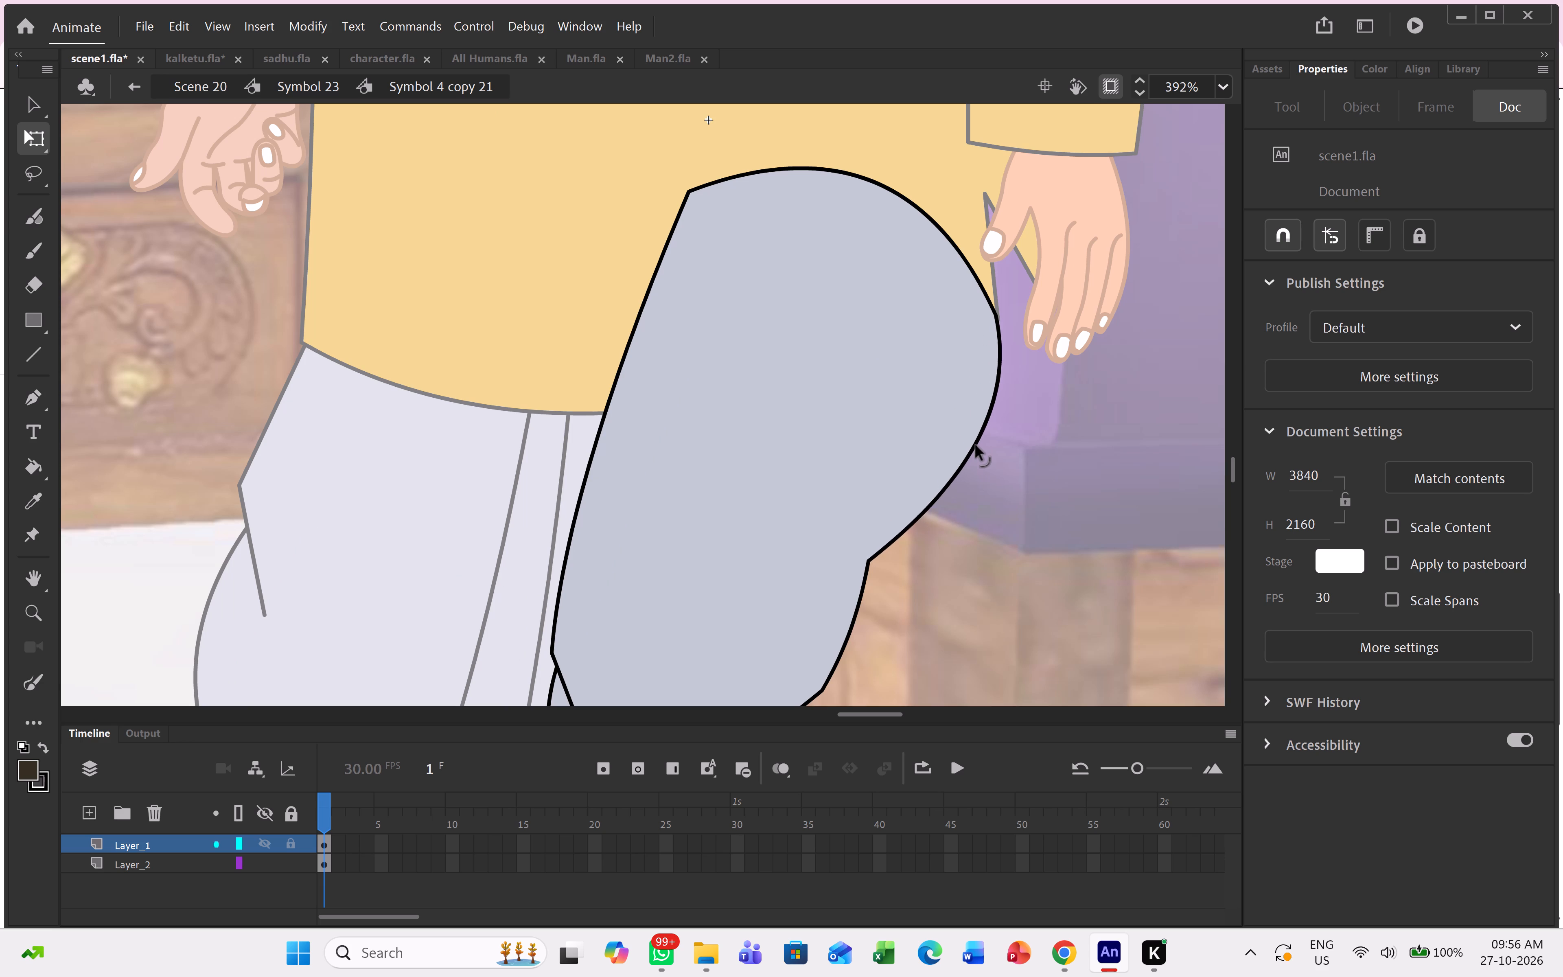
left_click_drag(976, 445, 976, 459)
double_click(988, 463)
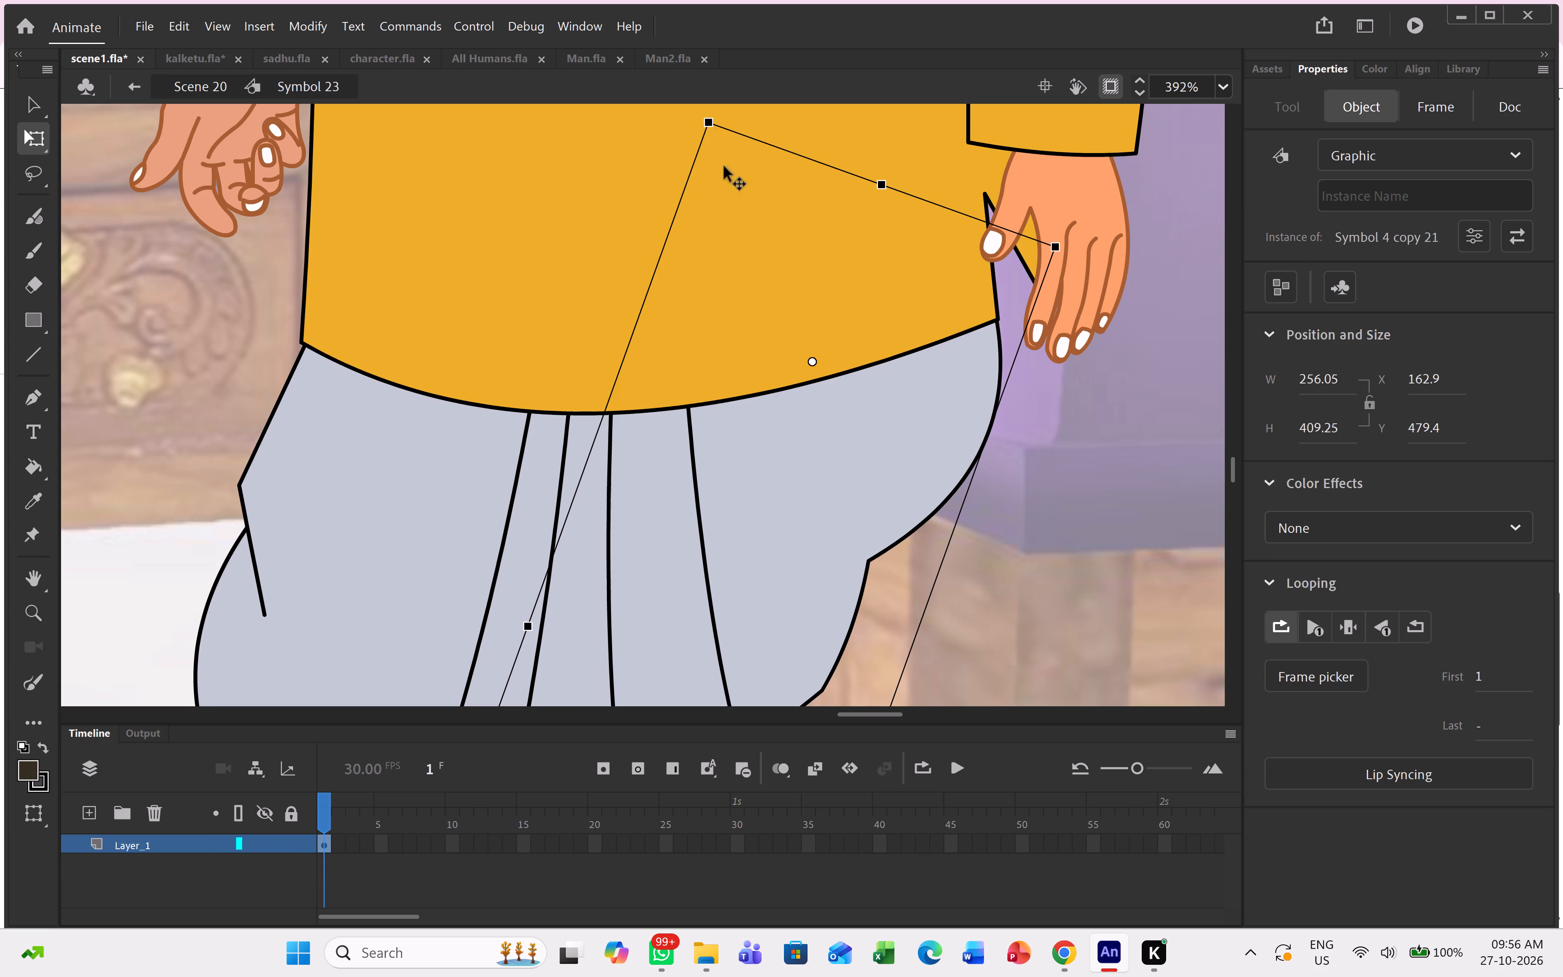
Rotate the left foot inside its leg symbol so the shin hangs straight down and the sandal sits flat.
scroll(792, 526, "down", 5, "ctrl")
scroll(792, 526, "down", 1)
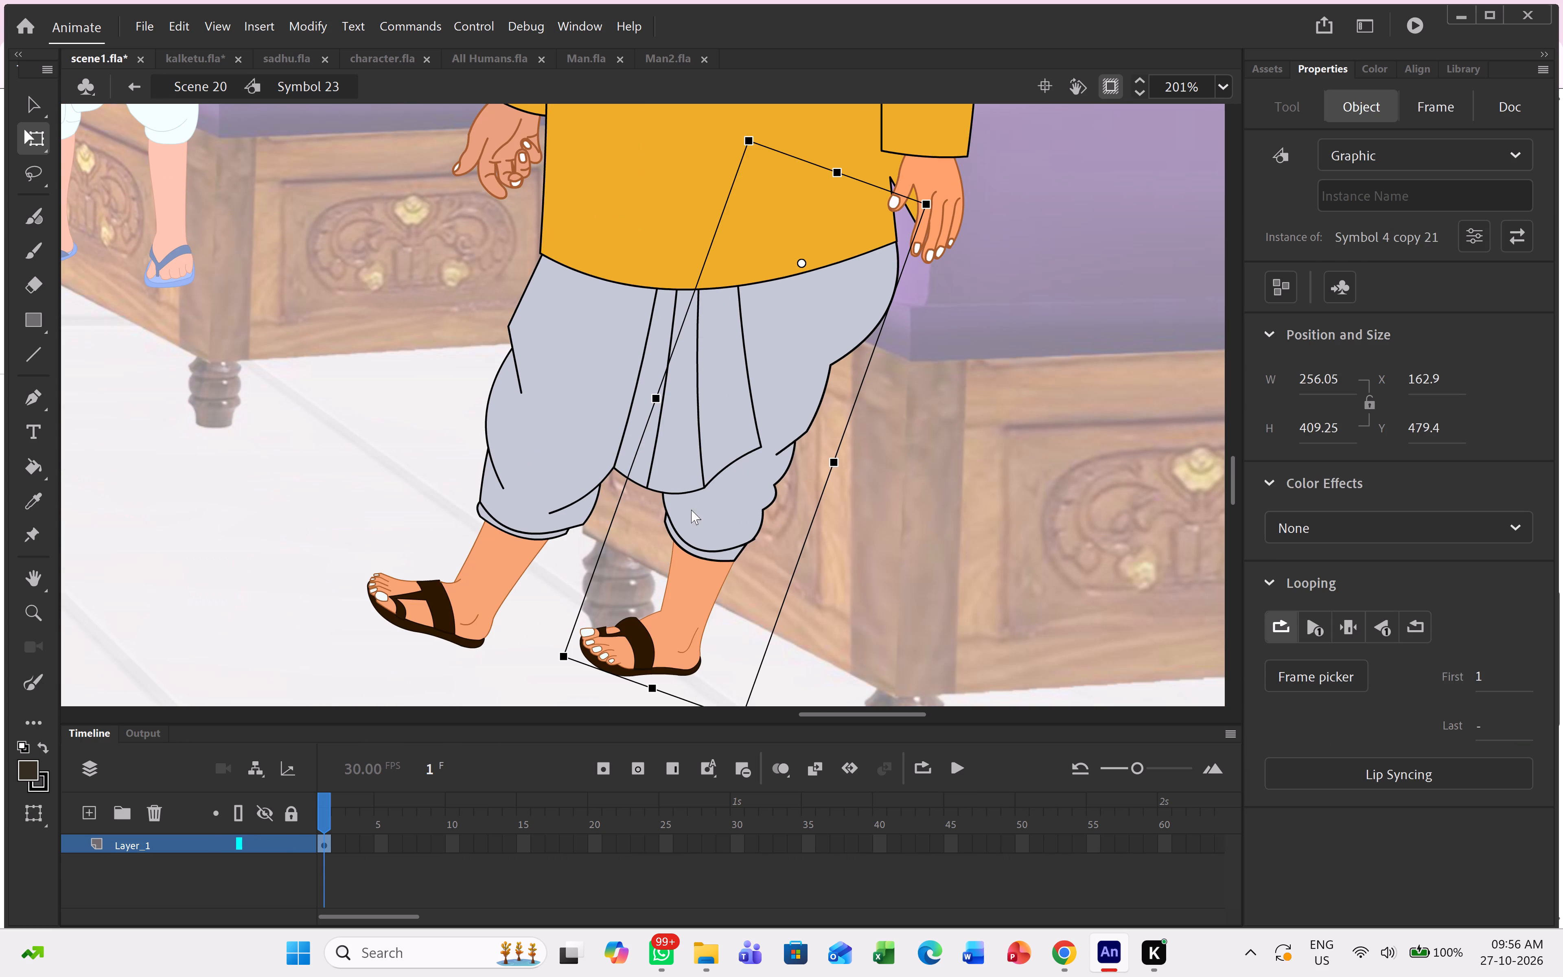
double_click(663, 605)
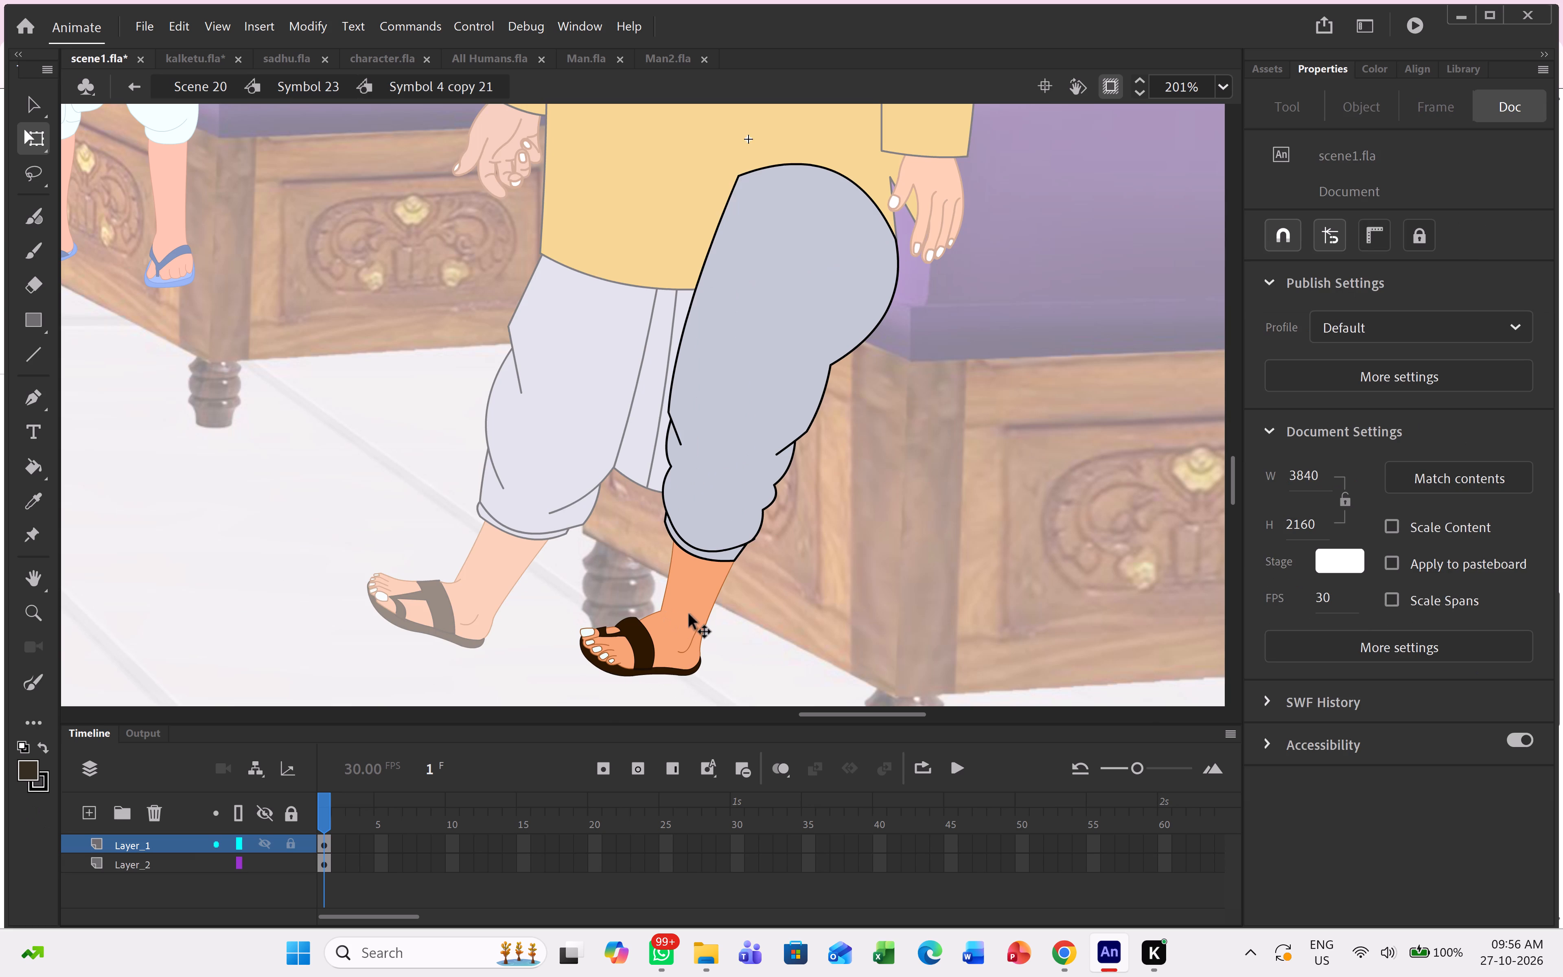
left_click(689, 614)
left_click_drag(703, 702, 772, 686)
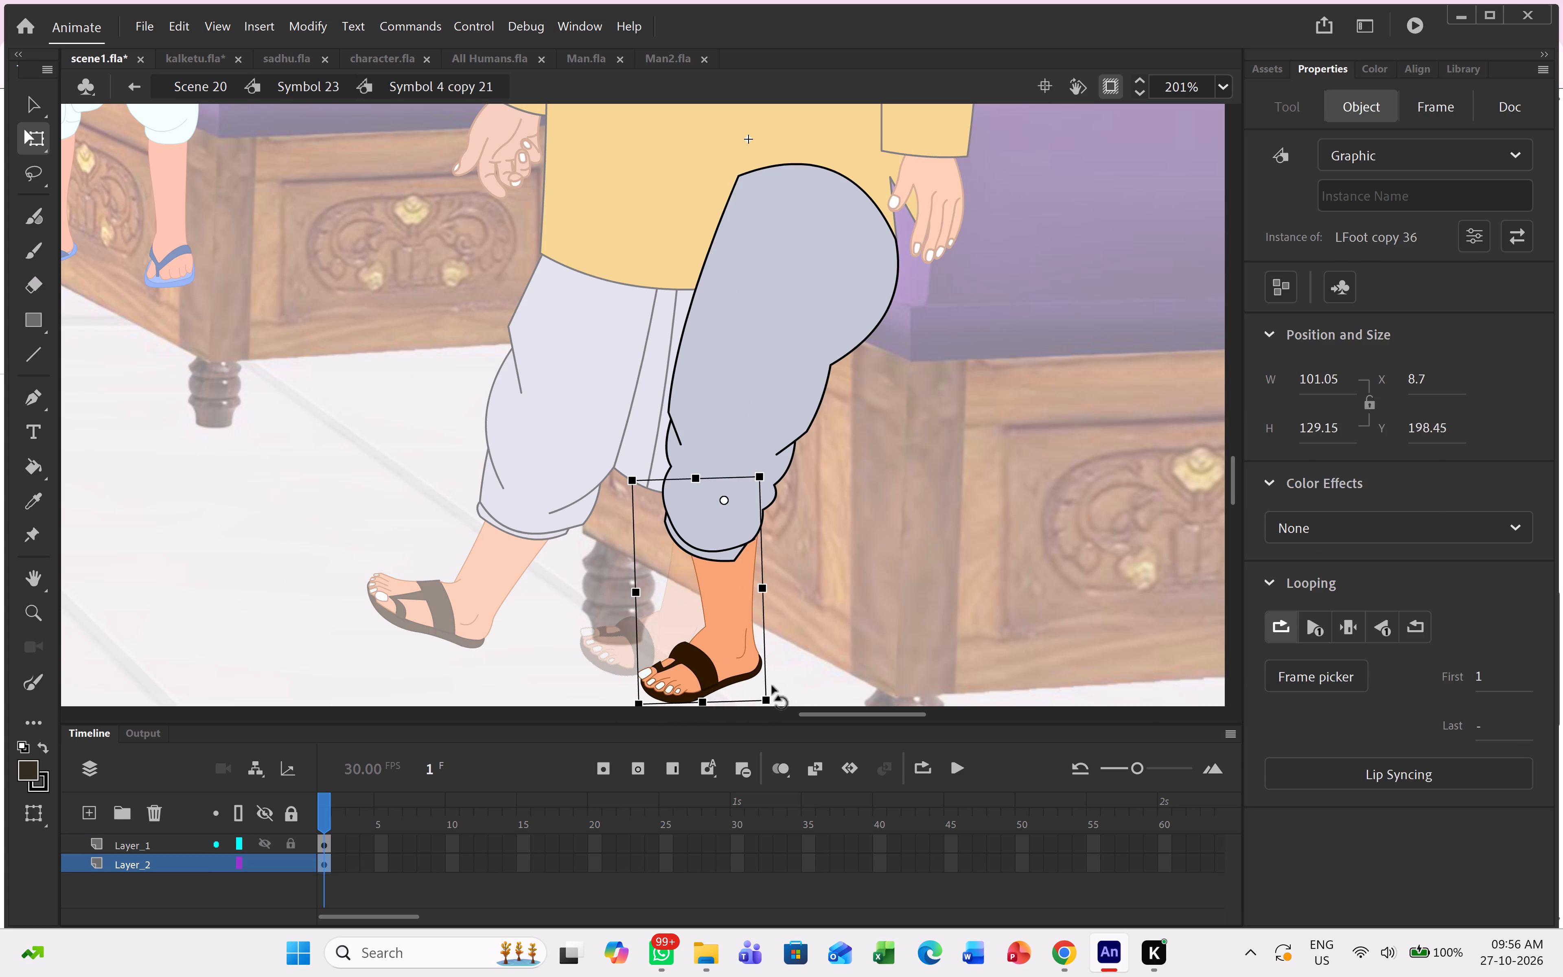
left_click_drag(772, 686, 771, 686)
left_click(490, 574)
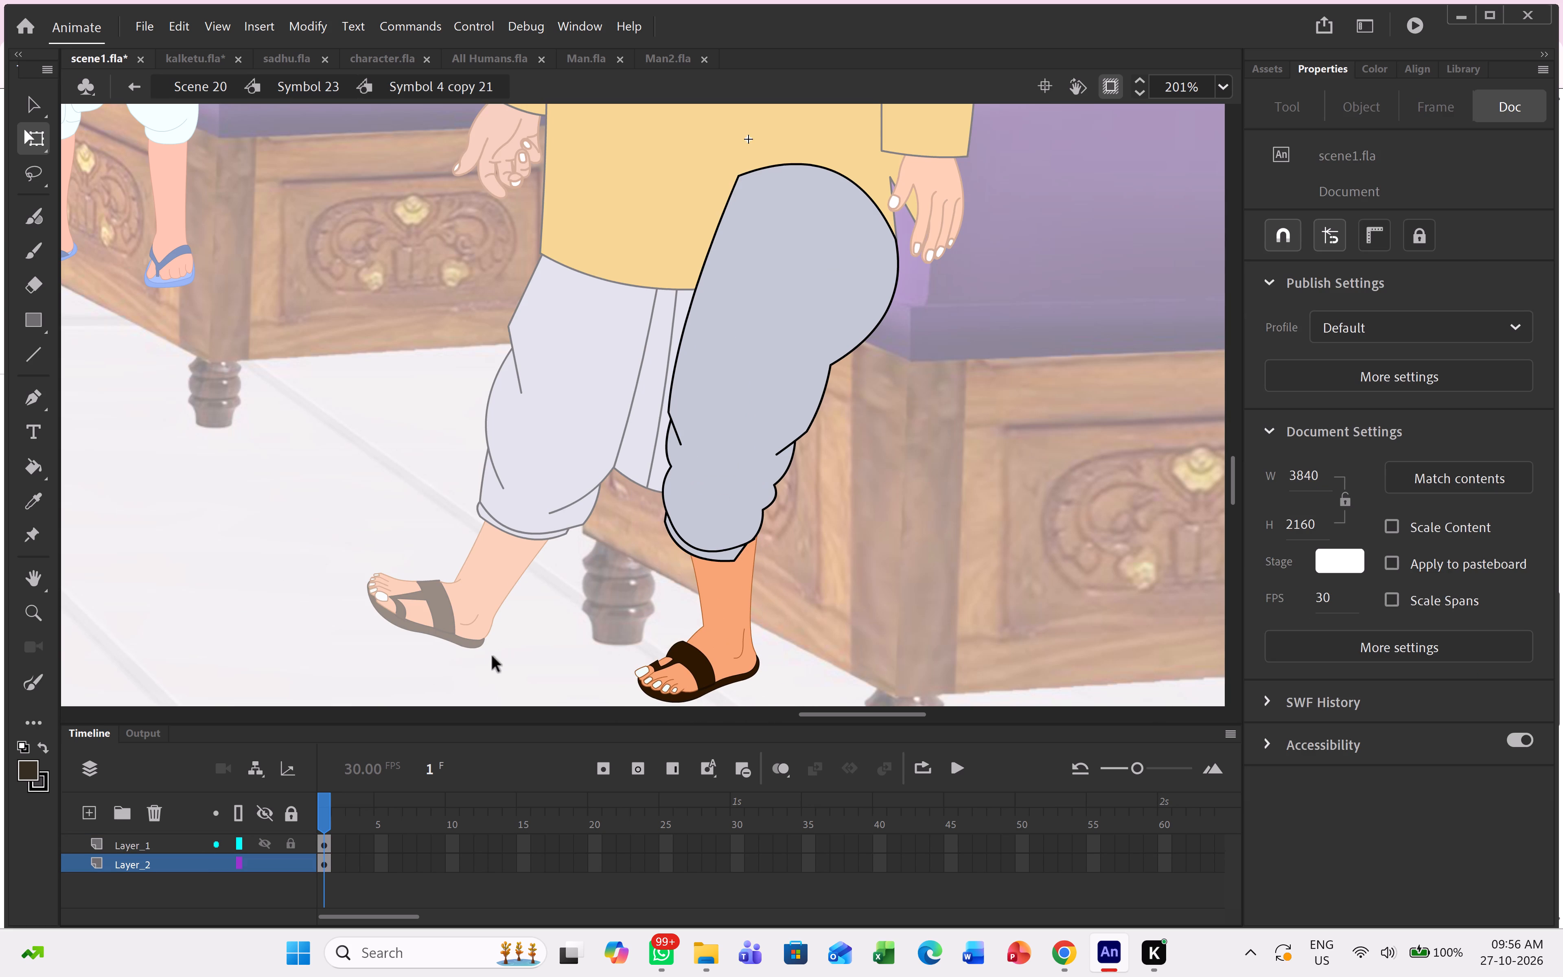
double_click(477, 600)
Rotate the right foot inside its leg symbol so the shin hangs straight down and the sandal sits flat.
left_click(498, 570)
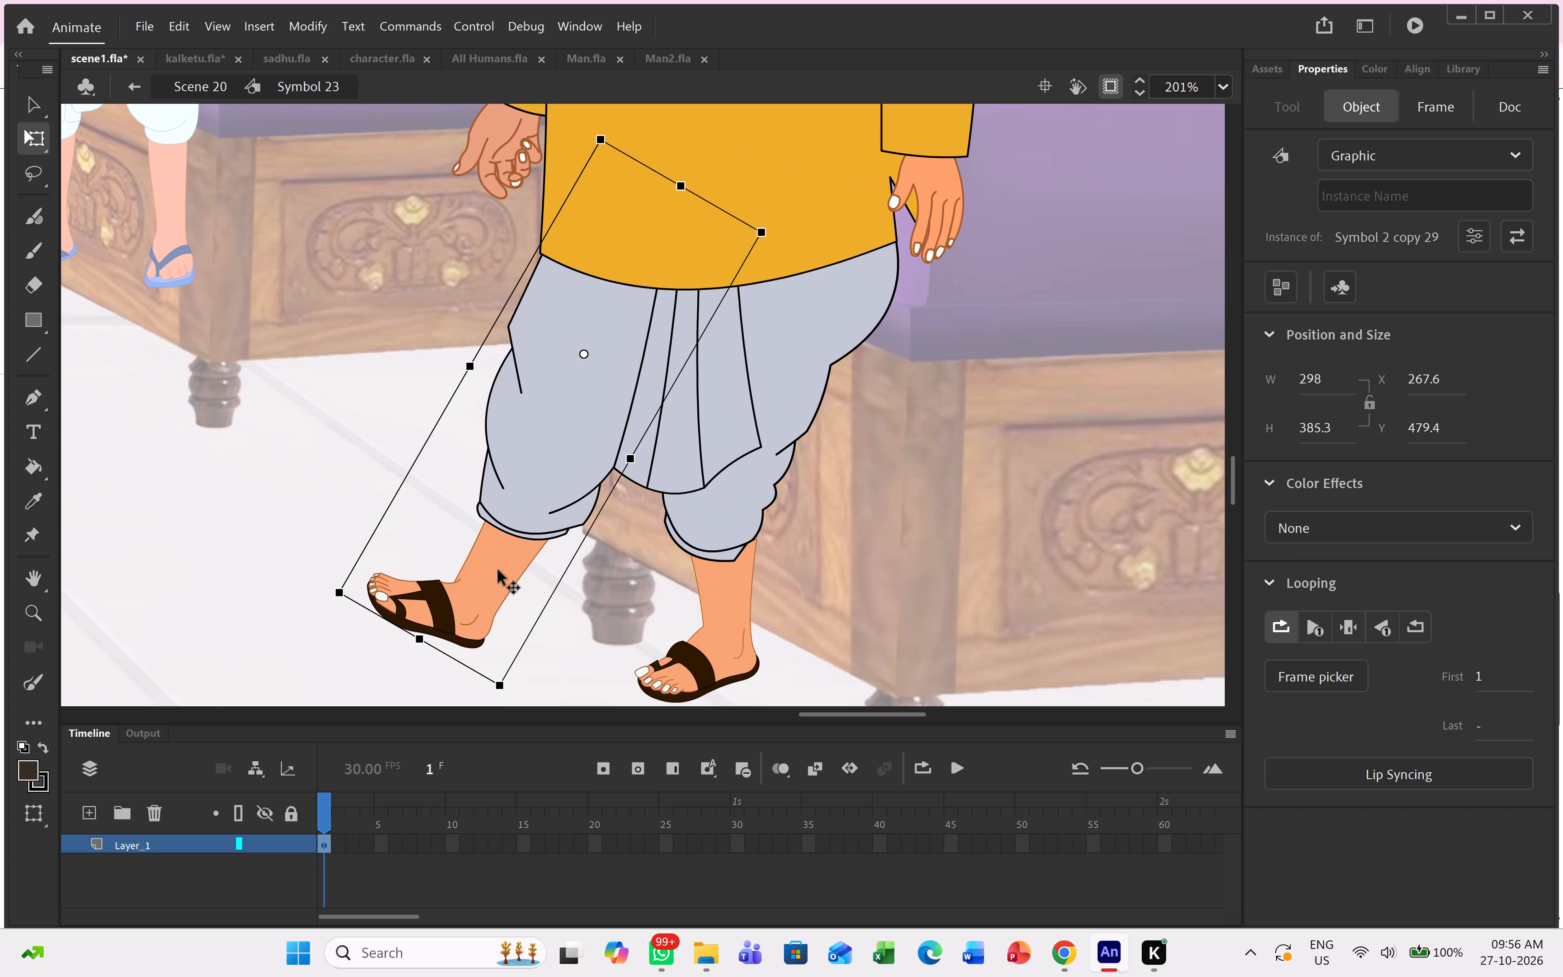
double_click(496, 583)
left_click(490, 589)
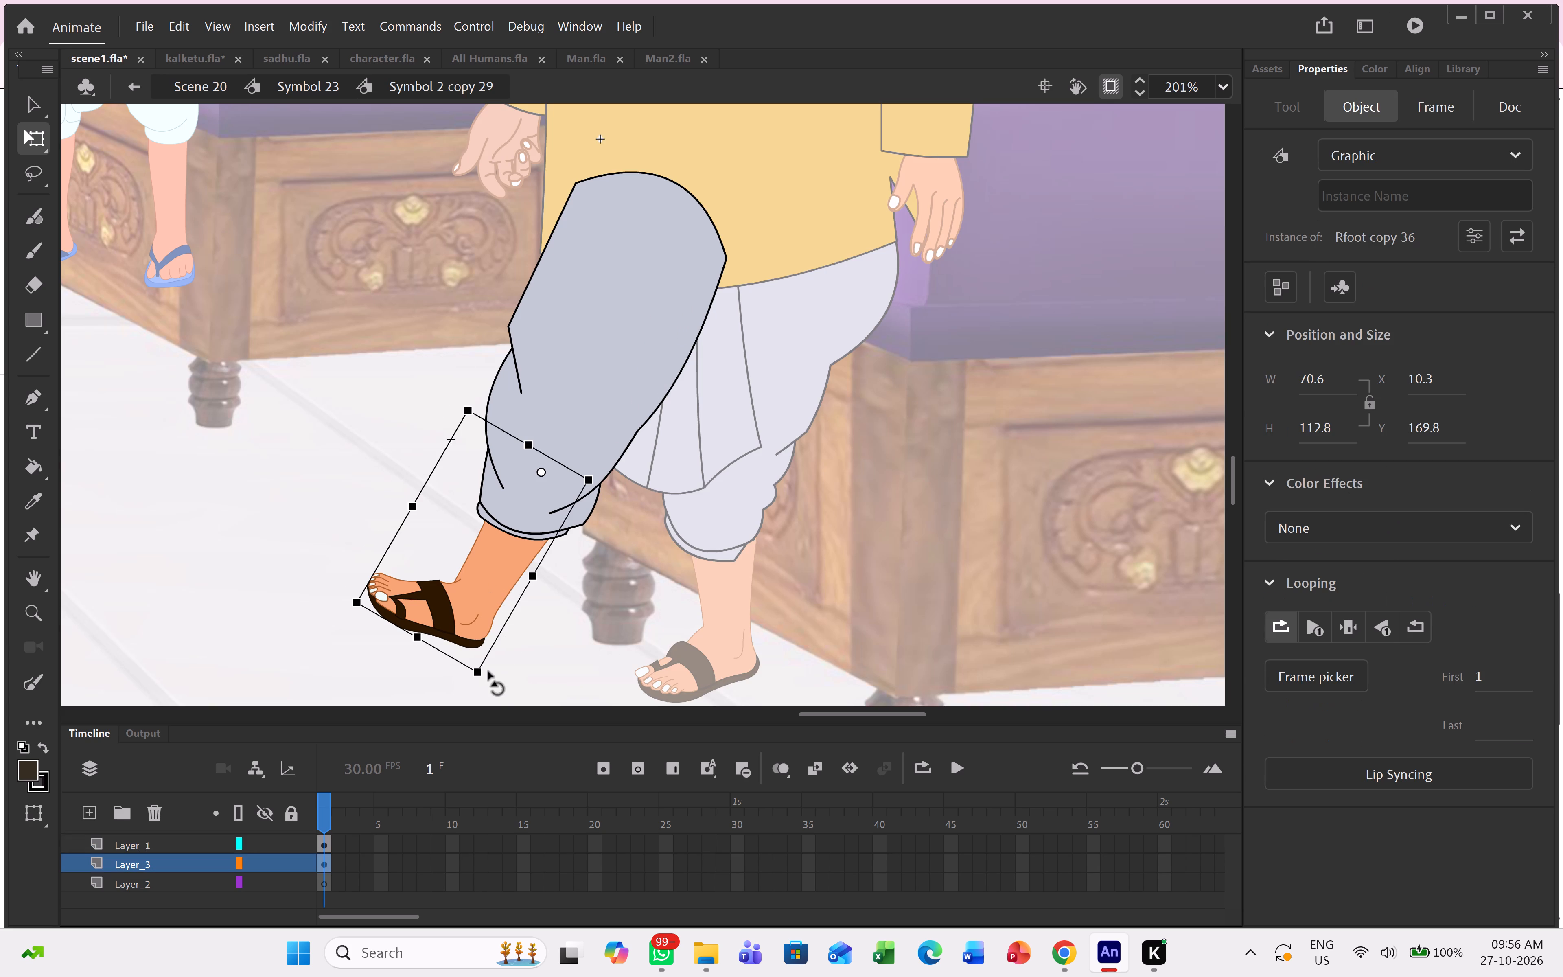
left_click_drag(480, 687, 579, 693)
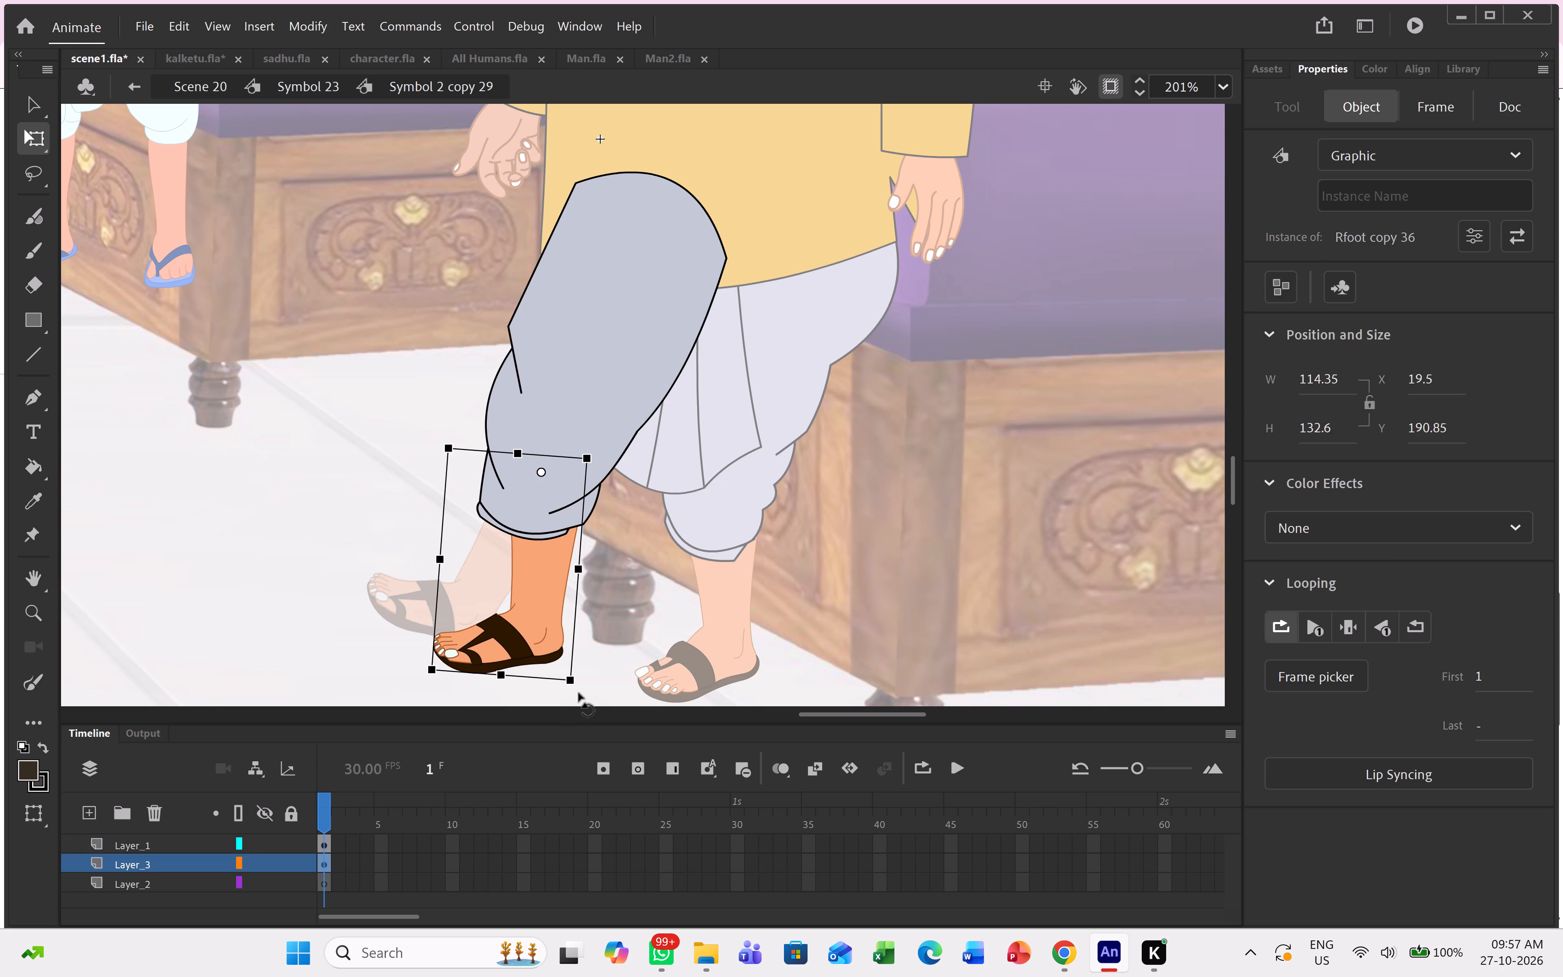
Fine-tune the right foot's rotation inside its leg symbol and return to Scene 20.
left_click_drag(579, 693, 591, 686)
double_click(860, 595)
scroll(860, 595, "down", 5, "ctrl")
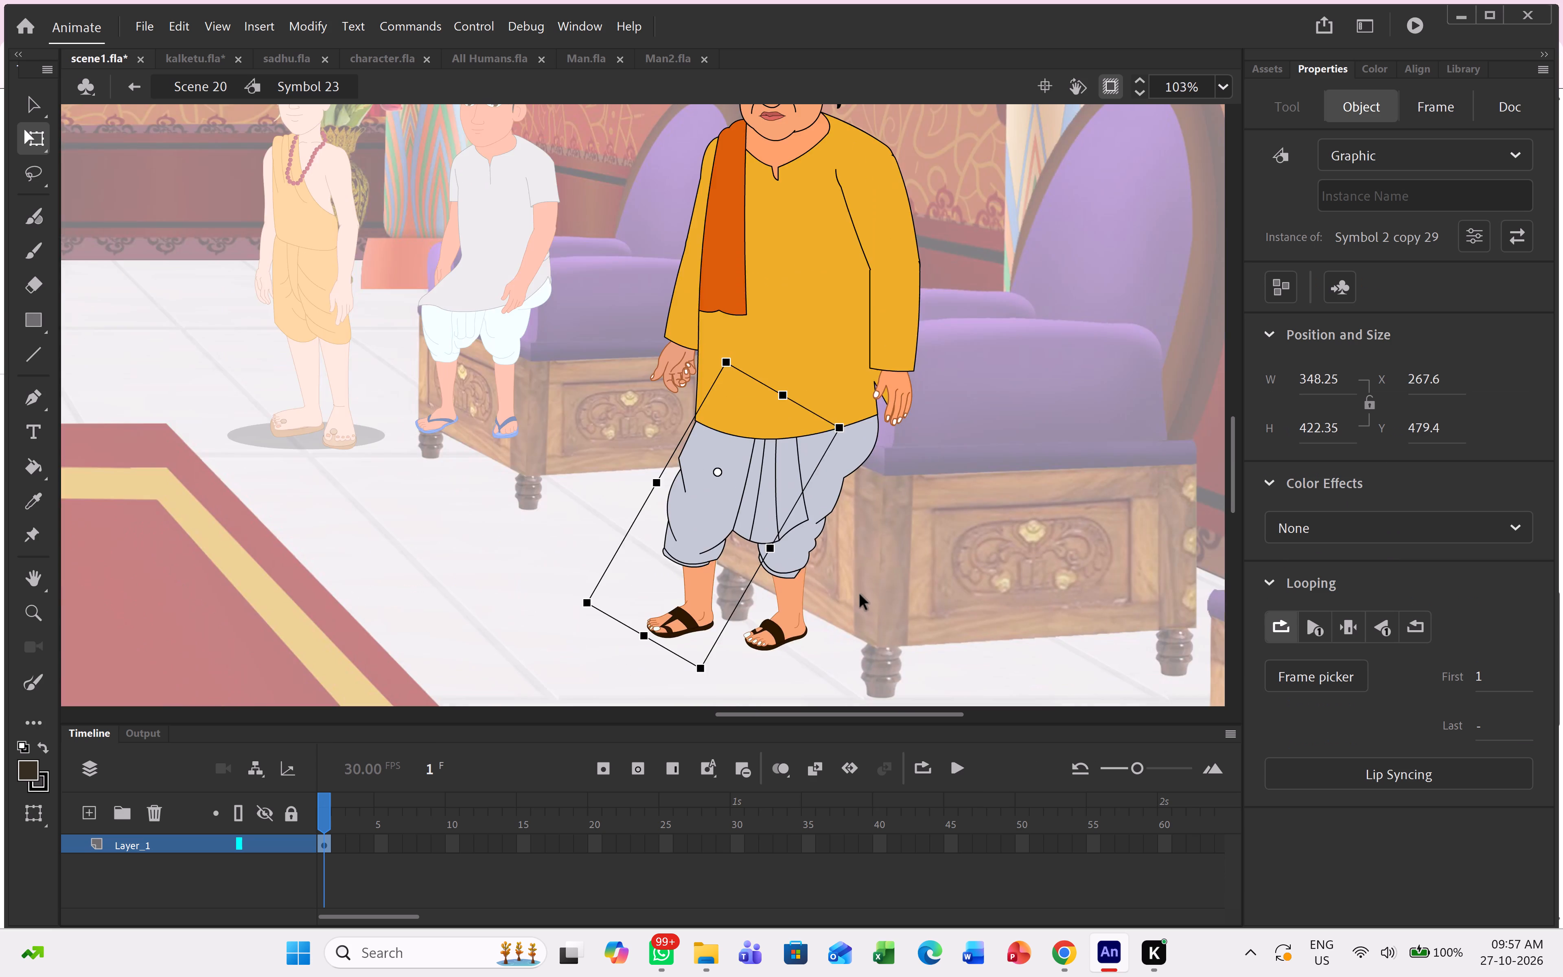
scroll(860, 595, "down", 3, "ctrl")
triple_click(933, 421)
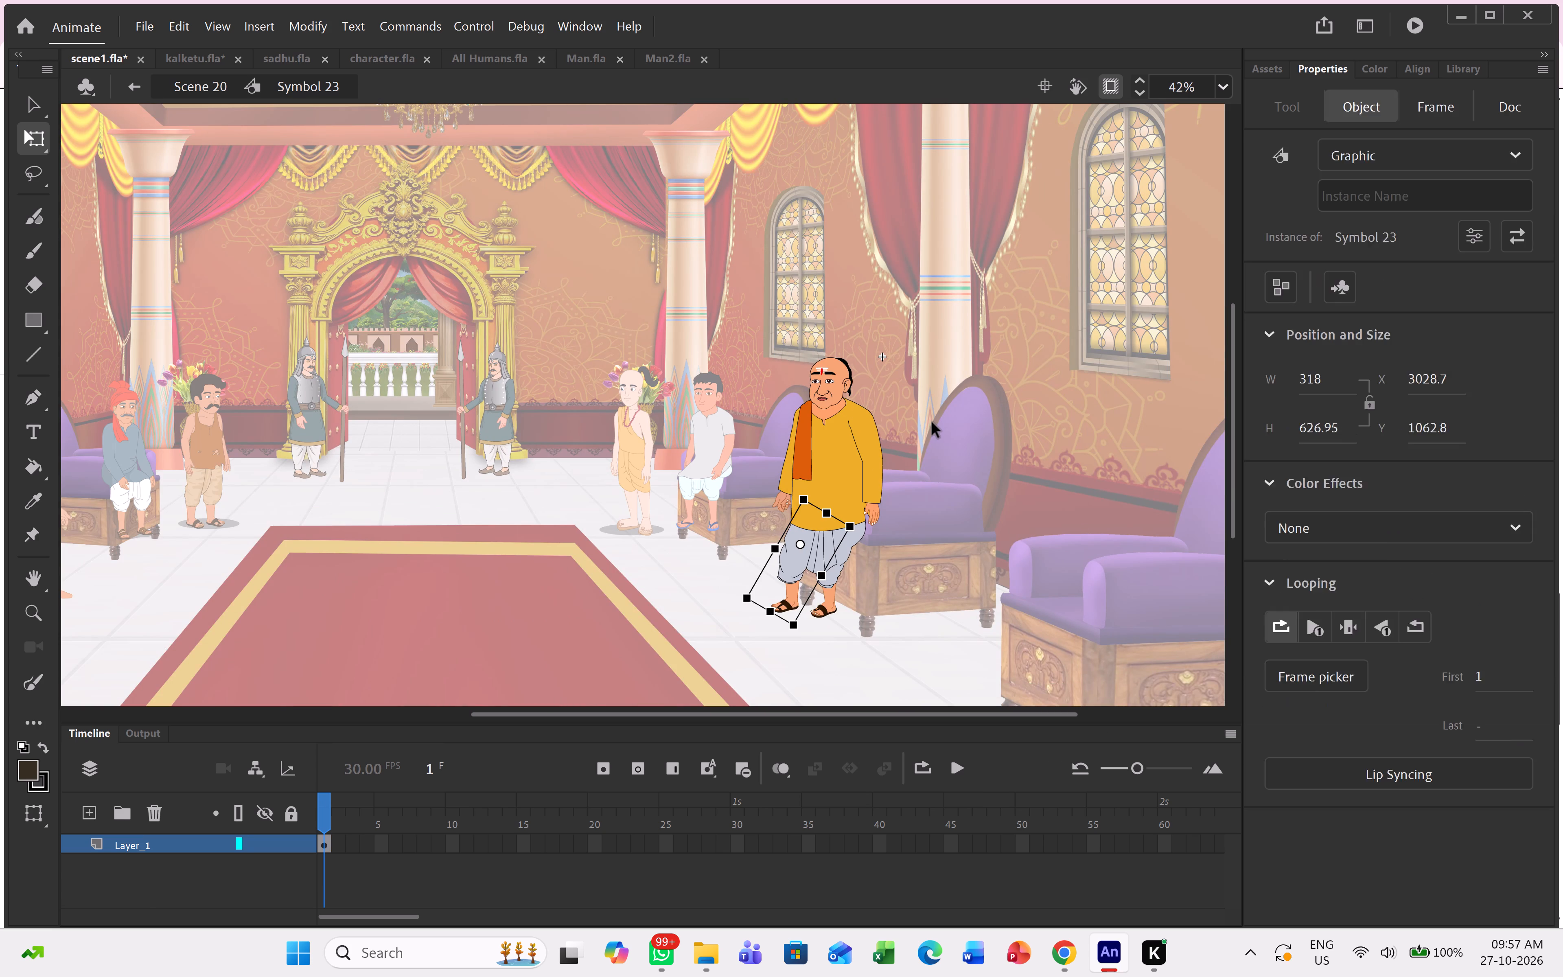
Centre the yellow-kurta man's transformation point on his torso and scale him down proportionally to about 261 by 515 px.
left_click(821, 467)
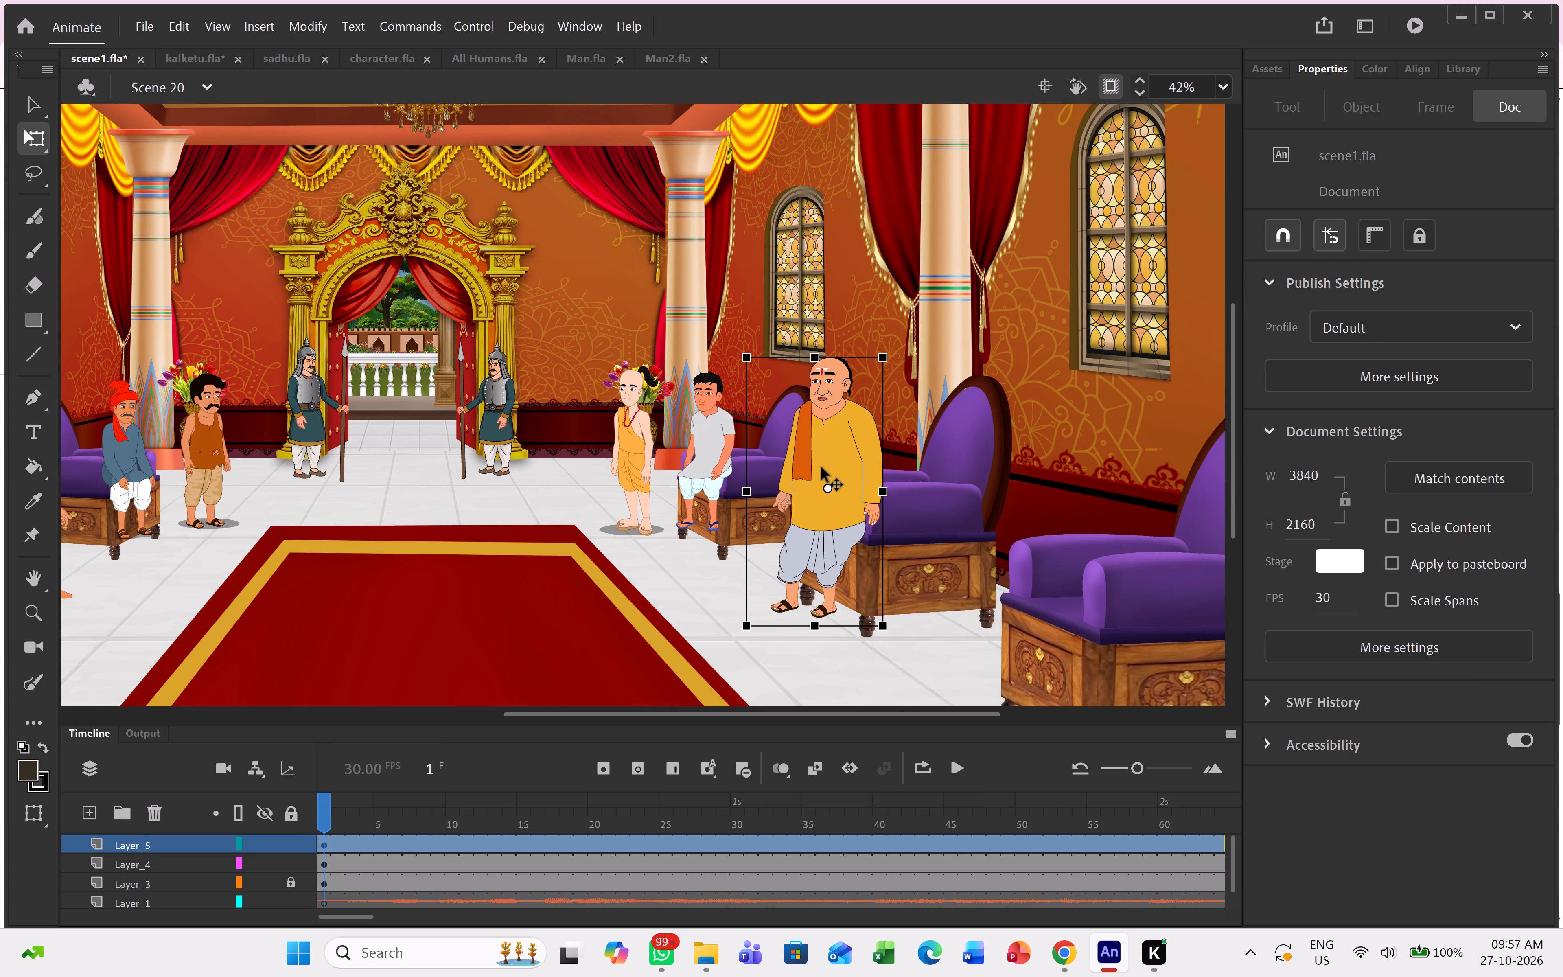
left_click(888, 353, "shift")
left_click_drag(888, 353, 873, 377, "shift")
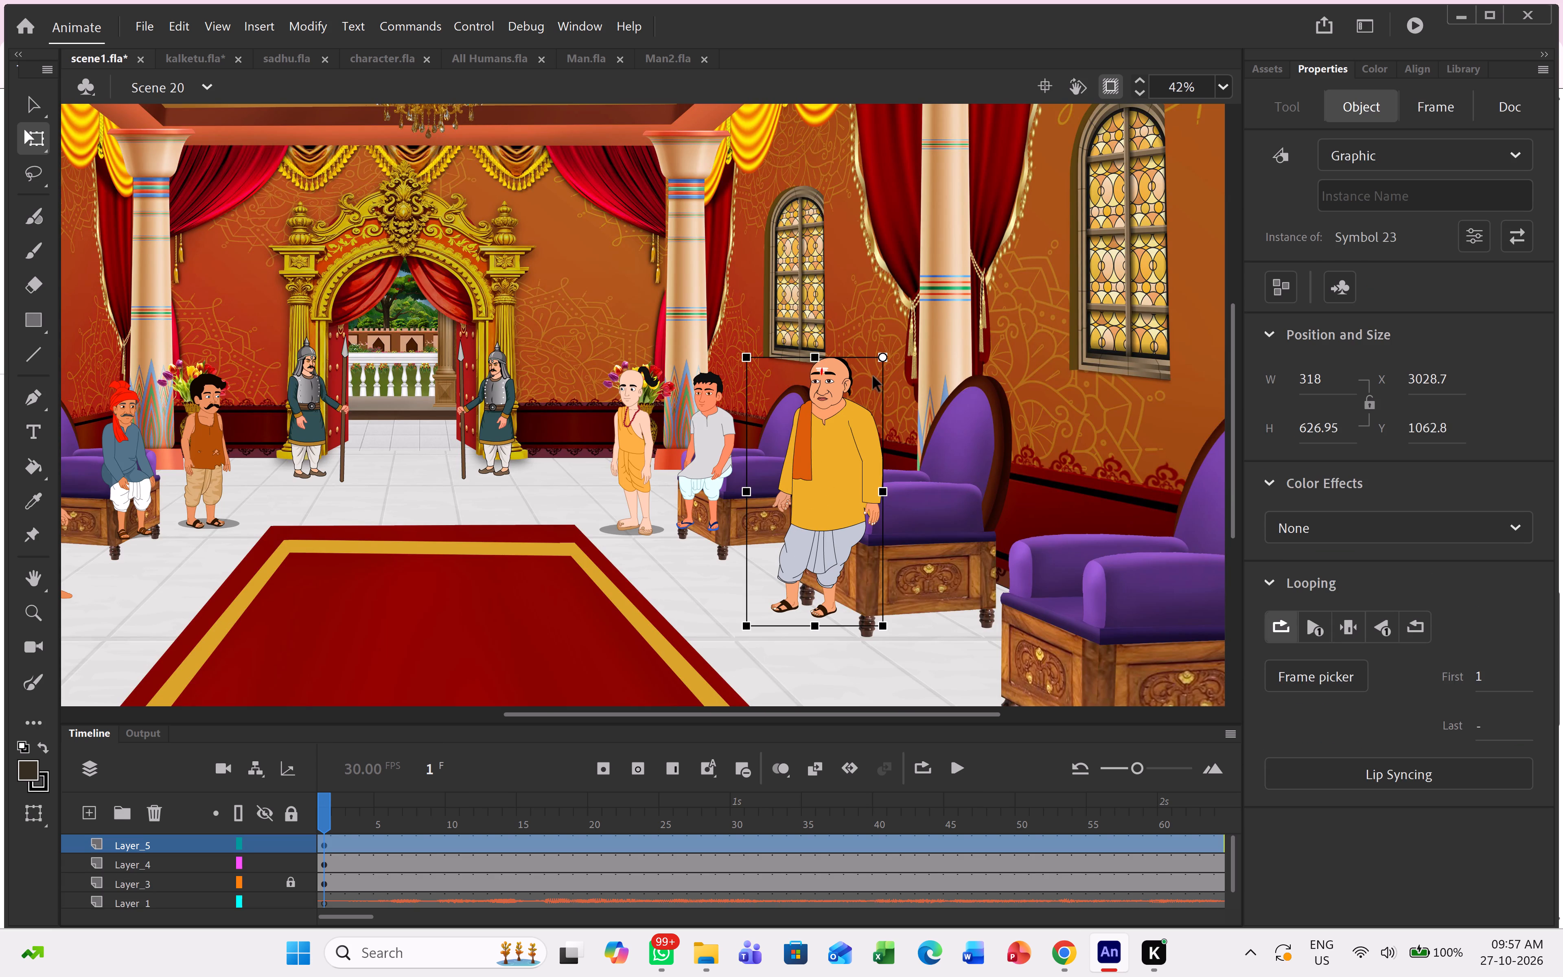
left_click_drag(873, 377, 873, 378, "shift")
left_click_drag(882, 358, 818, 478)
left_click_drag(884, 353, 877, 370, "shift")
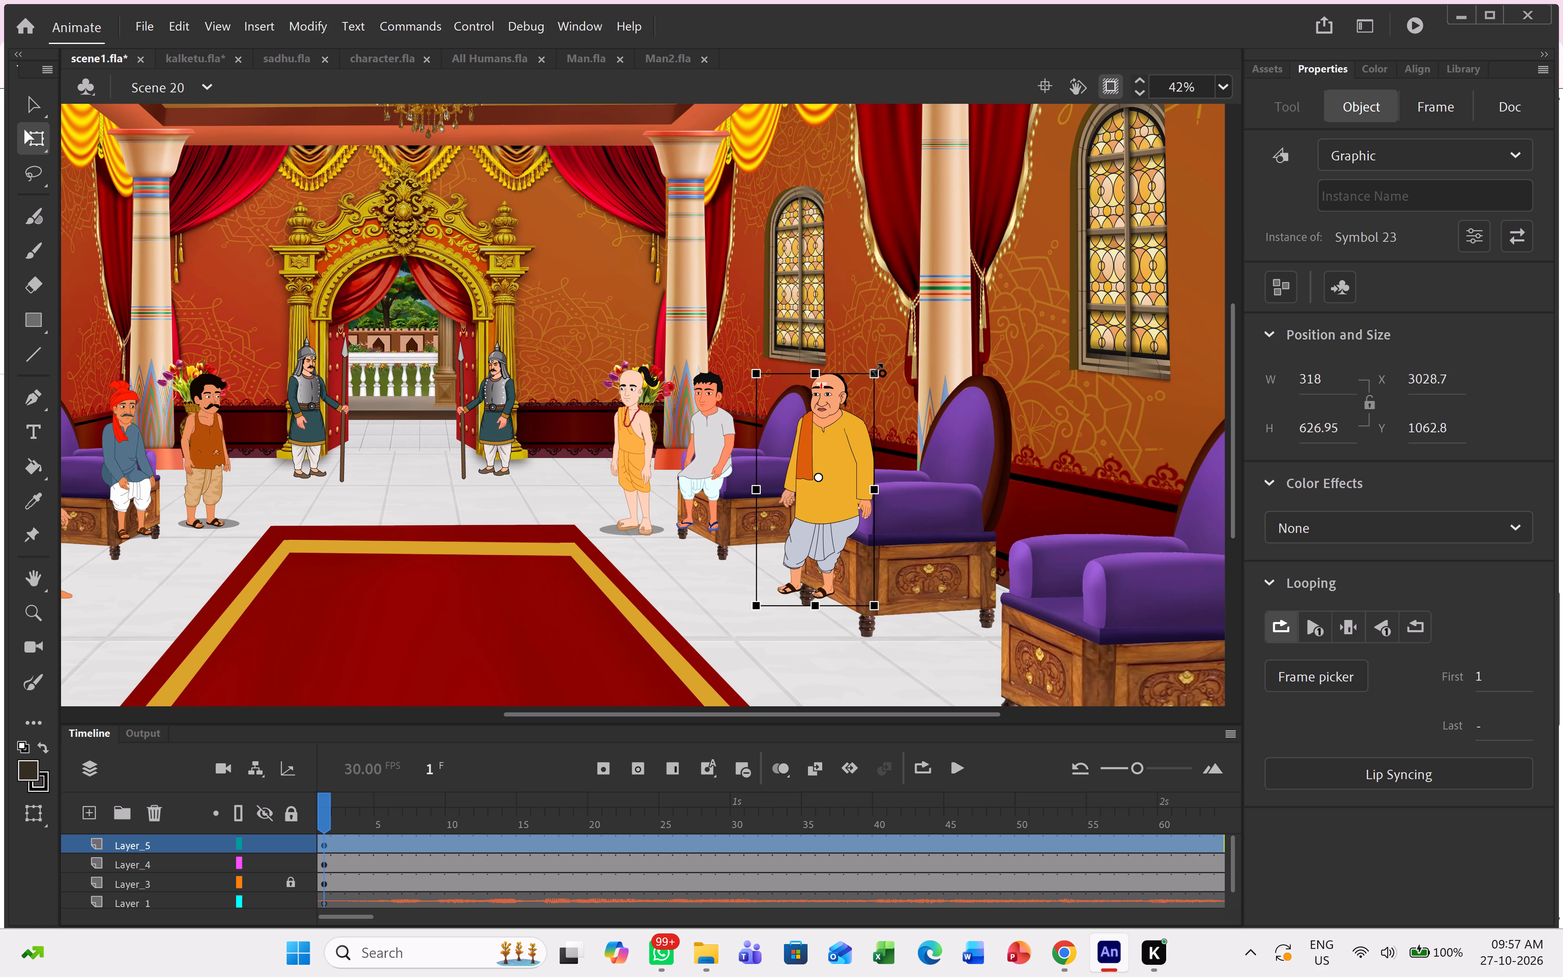
left_click_drag(877, 370, 875, 375, "shift")
left_click(831, 469)
left_click_drag(831, 469, 856, 467)
left_click(862, 467)
double_click(895, 454)
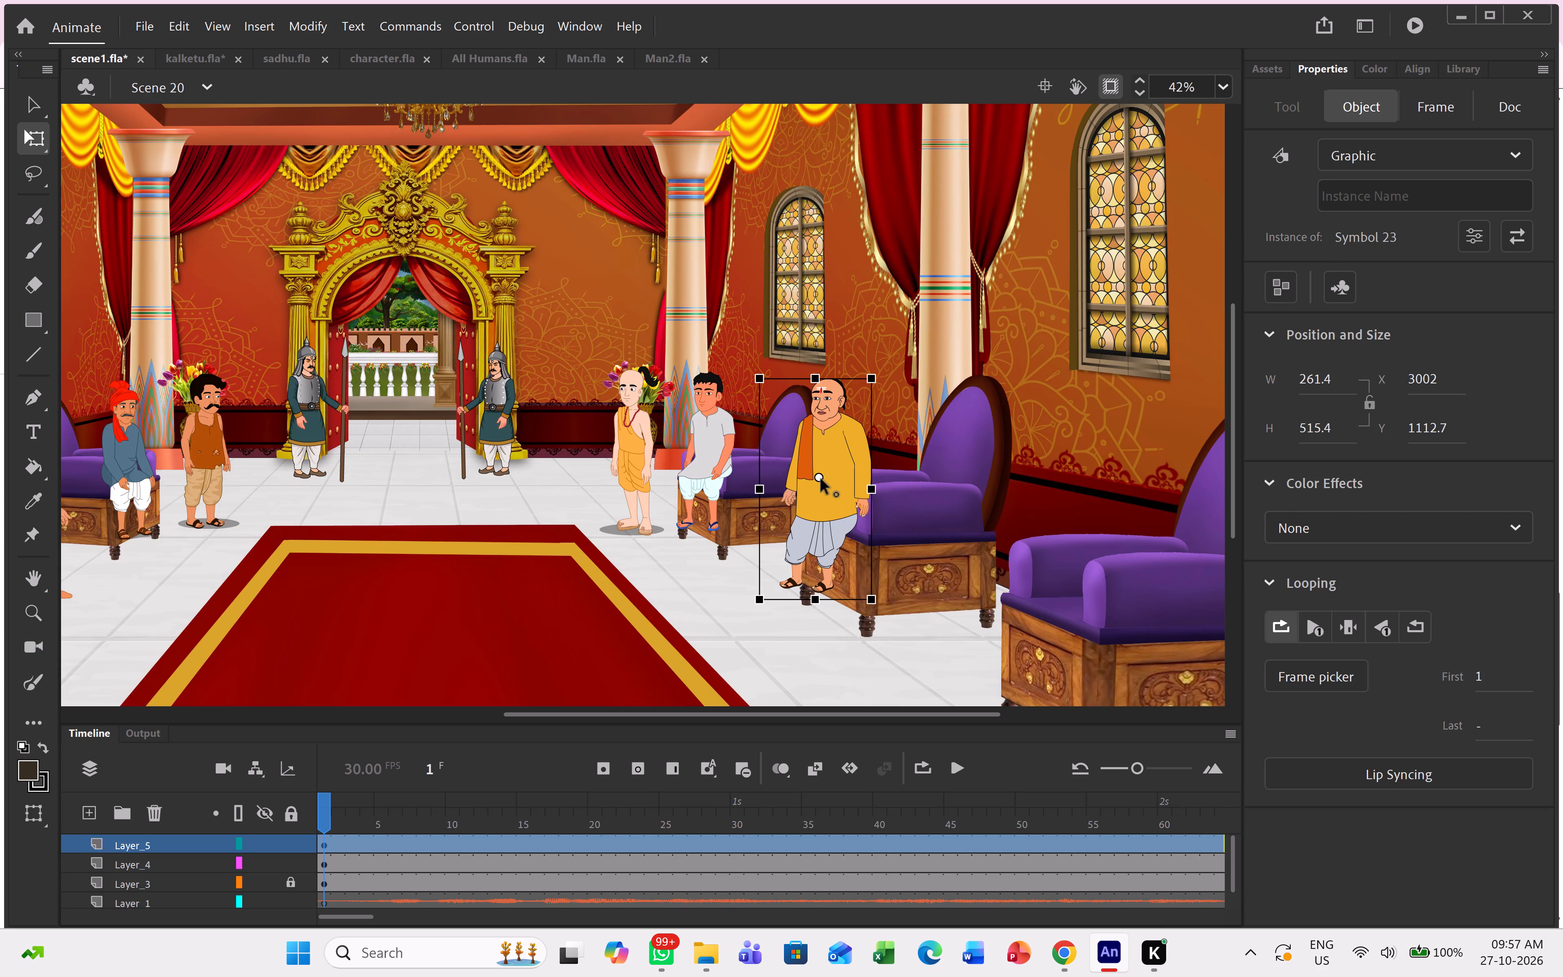
Nudge the yellow-kurta man toward the purple chair and convert his selected parts into one new graphic symbol.
left_click_drag(817, 497, 846, 491)
right_click(827, 494)
right_click(829, 494)
right_click(831, 494)
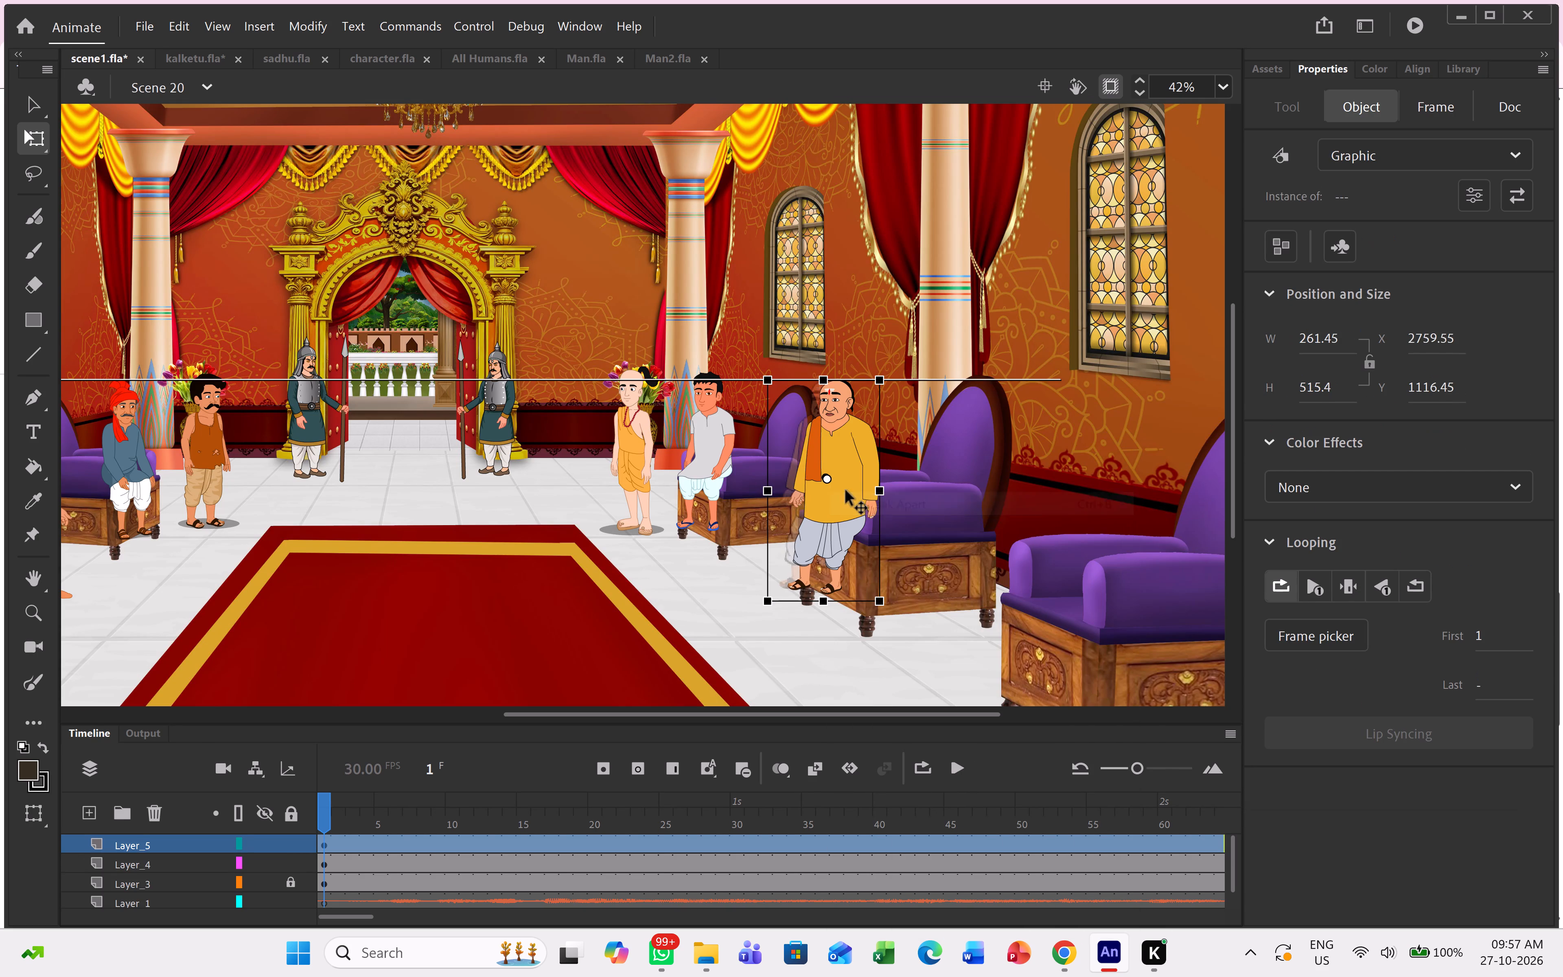
left_click_drag(846, 491, 846, 491)
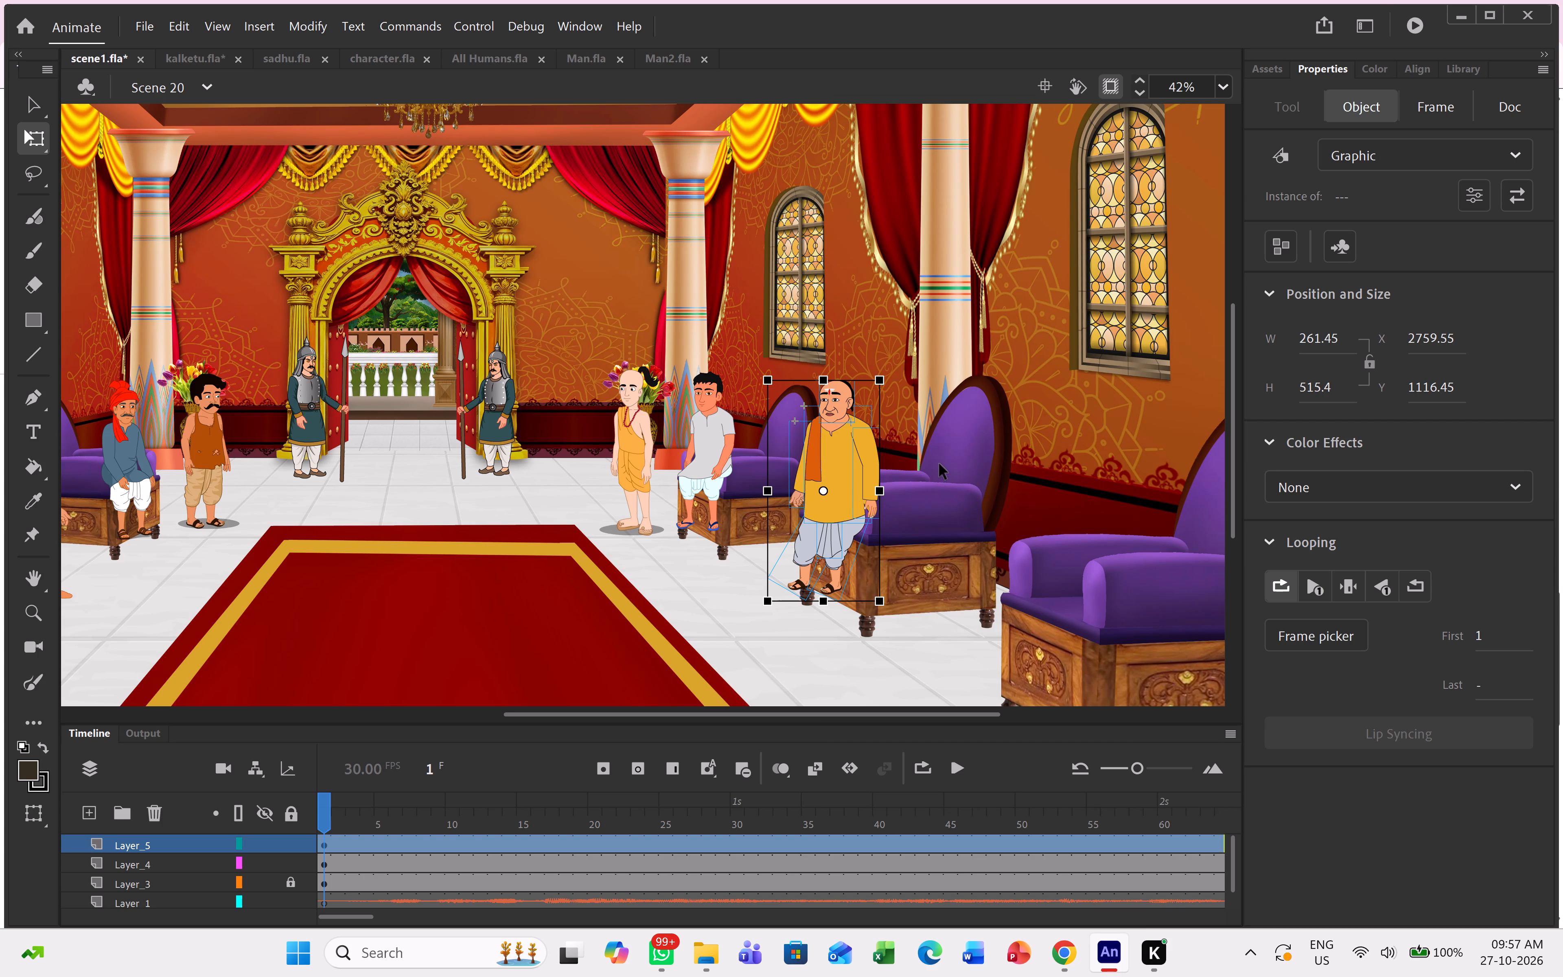
key("F8")
key("Return")
left_click(683, 540)
Move the yellow-kurta man's new symbol sideways onto the chair seat, to about X 2798, and deselect it.
left_click(835, 470)
left_click_drag(834, 464, 849, 462)
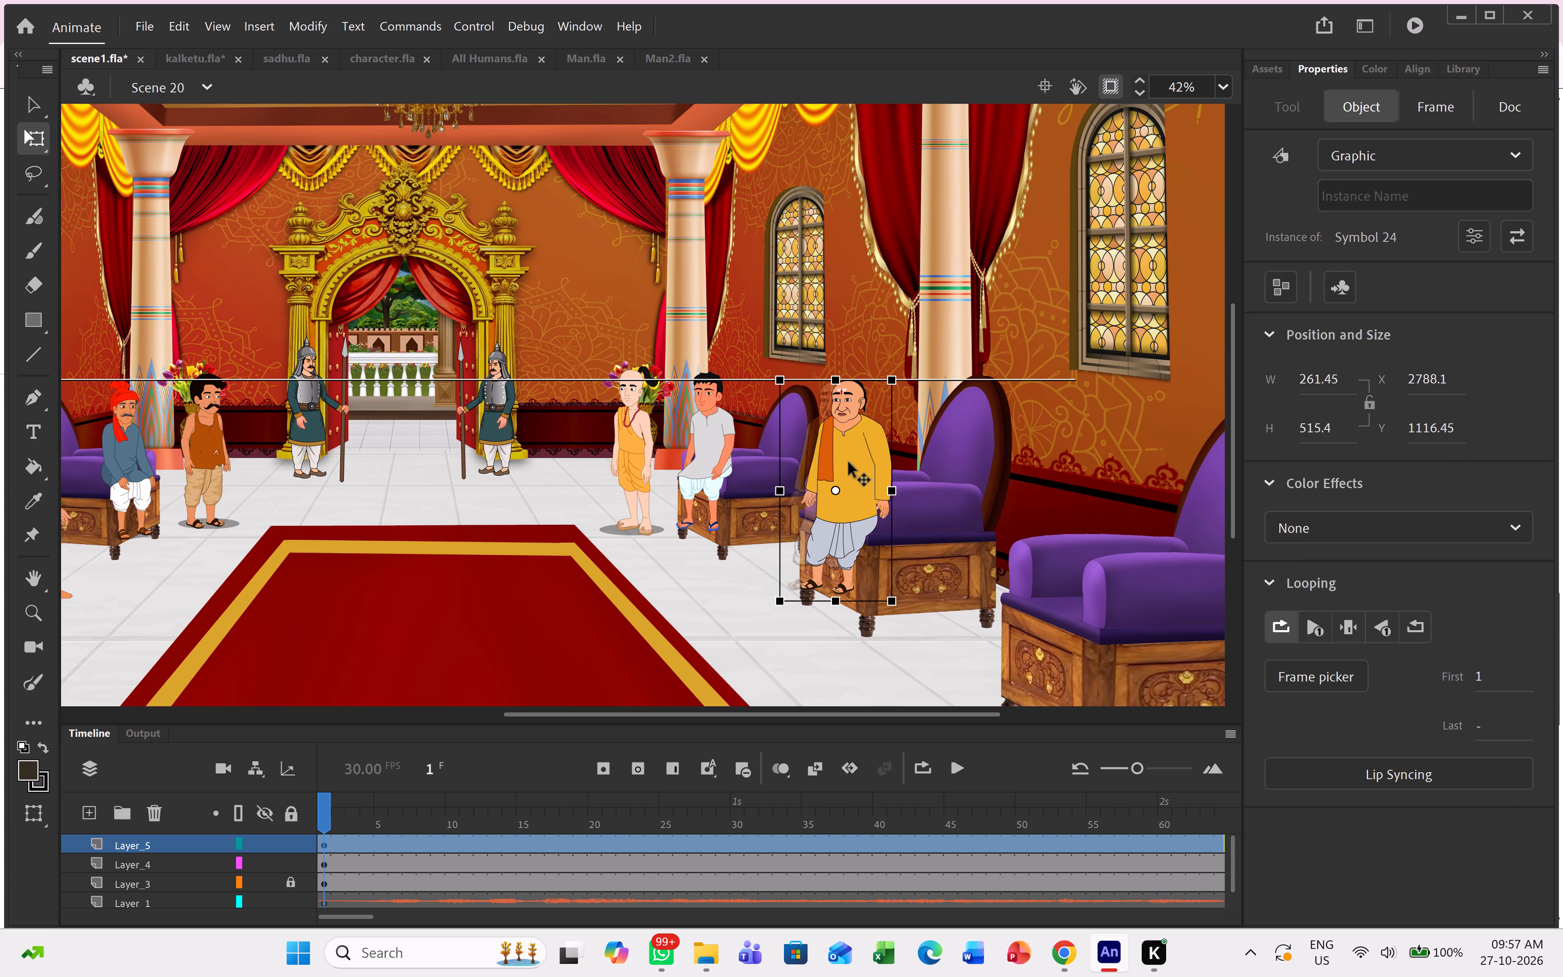
left_click_drag(849, 462, 851, 462)
scroll(501, 421, "down", 3, "ctrl")
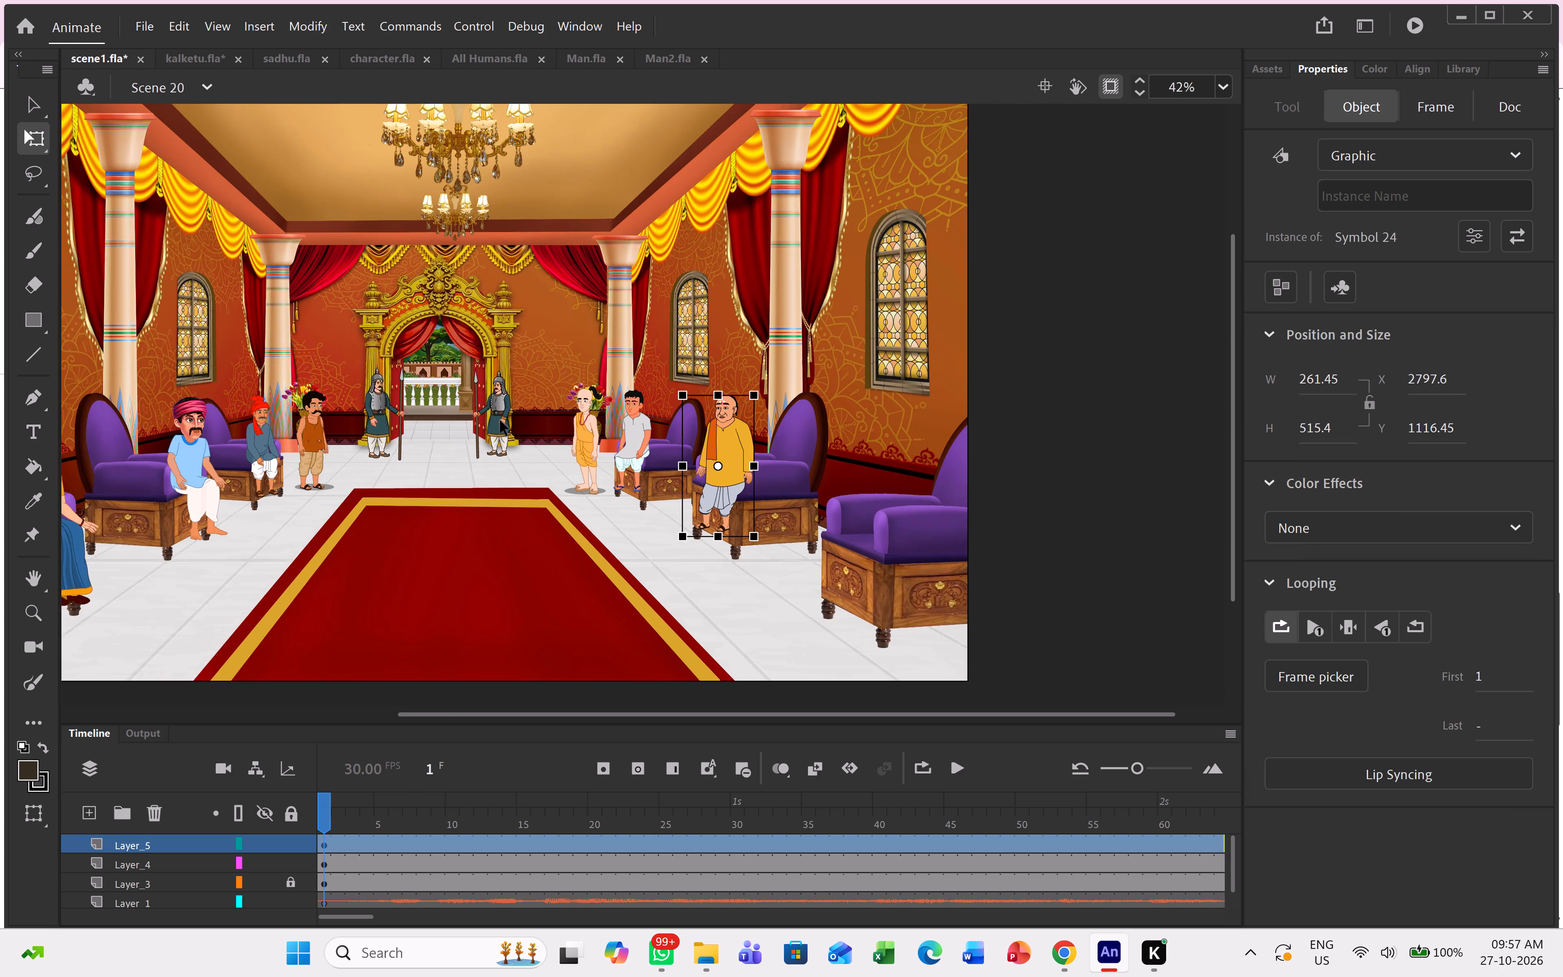
left_click(1044, 421)
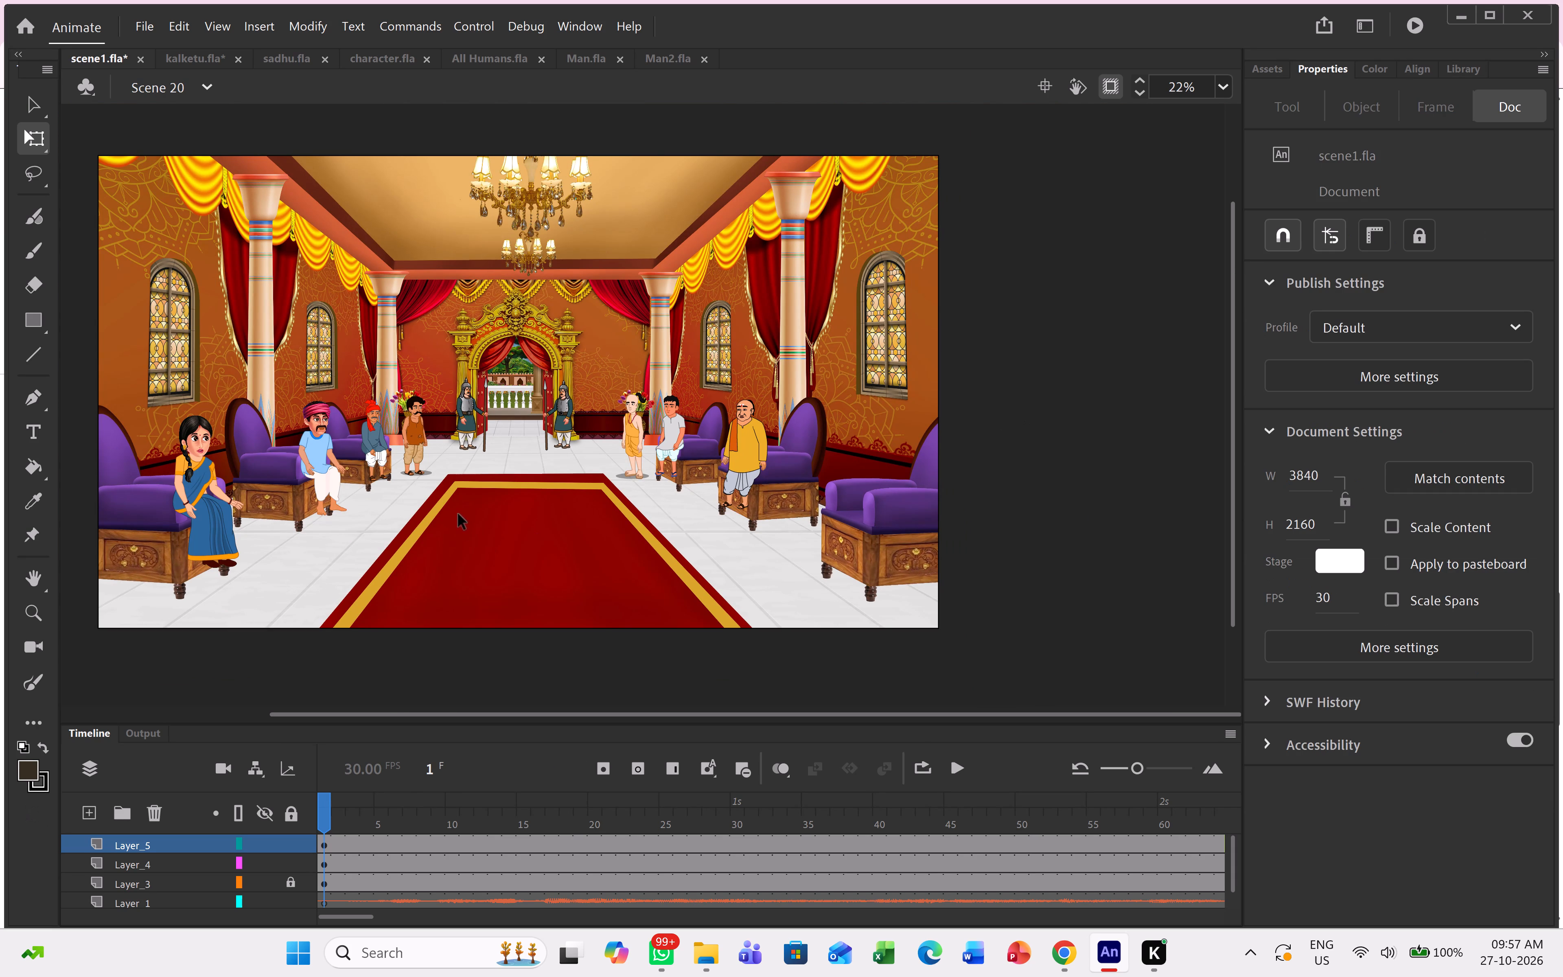
Check Man.fla and Man2.fla for more court characters, and open Untitled-1 from the character files folder.
scroll(458, 514, "down", 1, "ctrl")
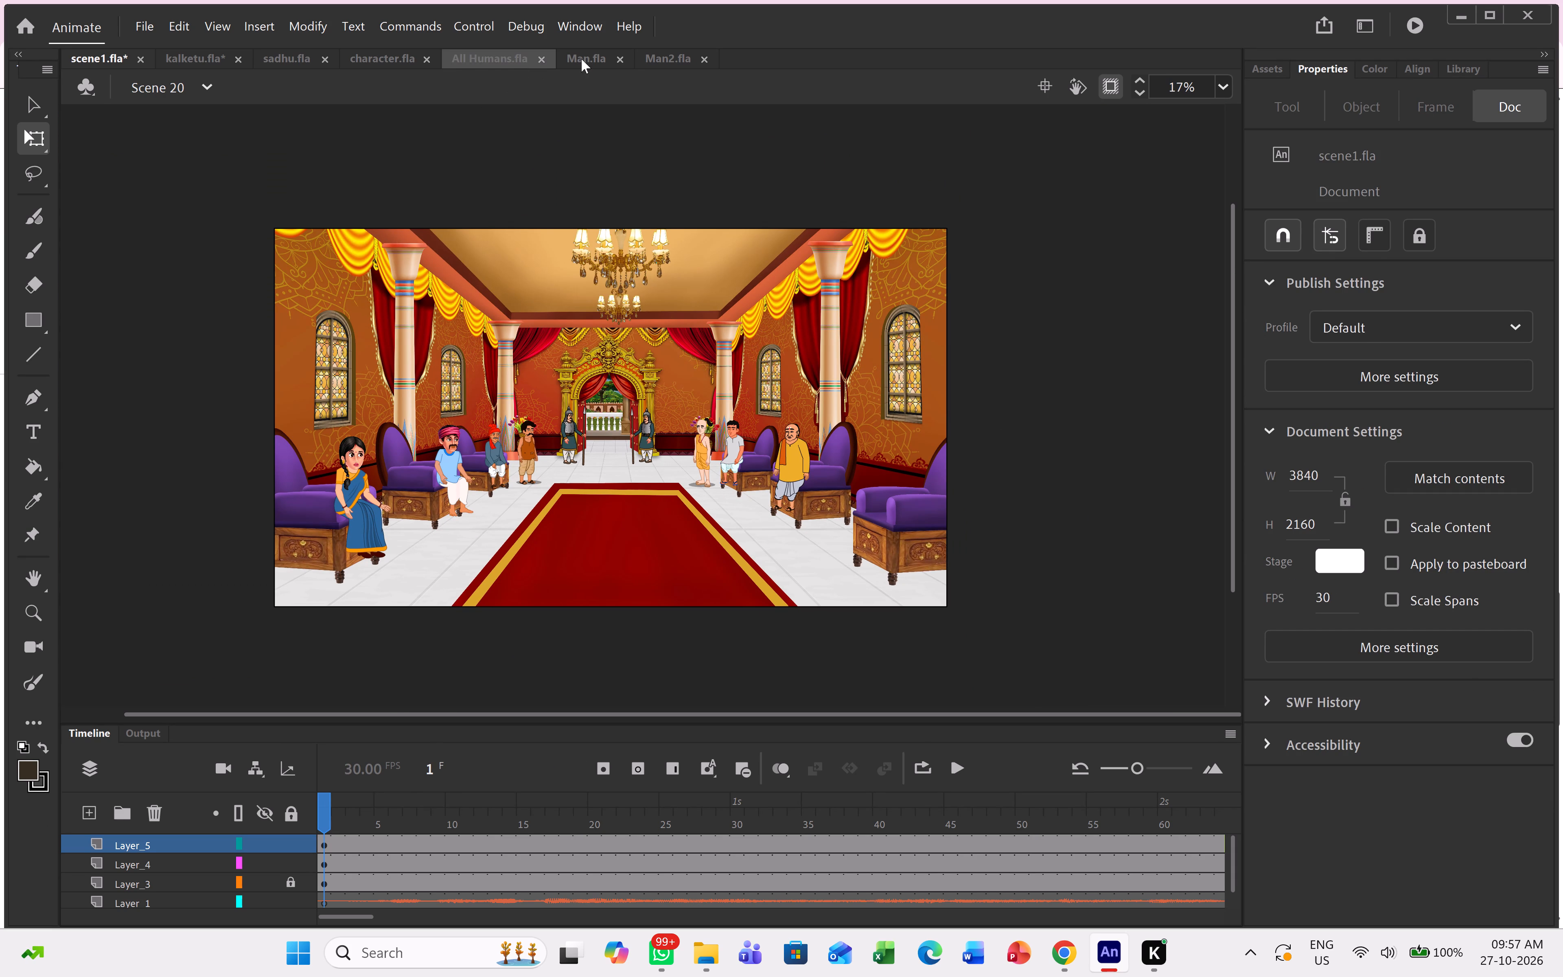
left_click(589, 59)
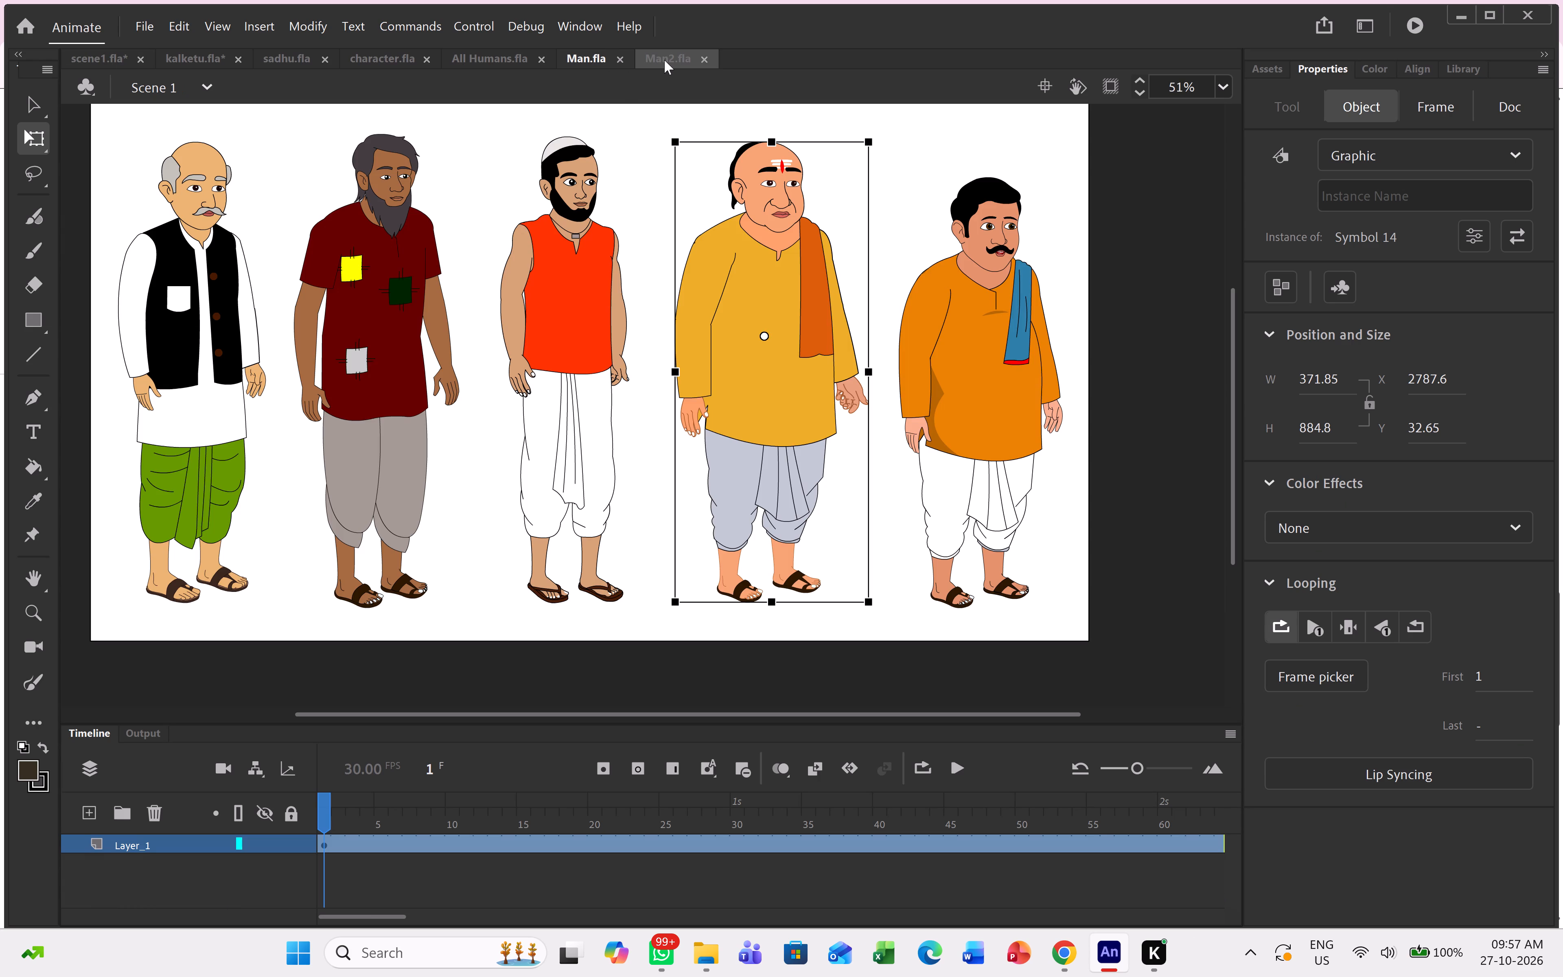
left_click(664, 60)
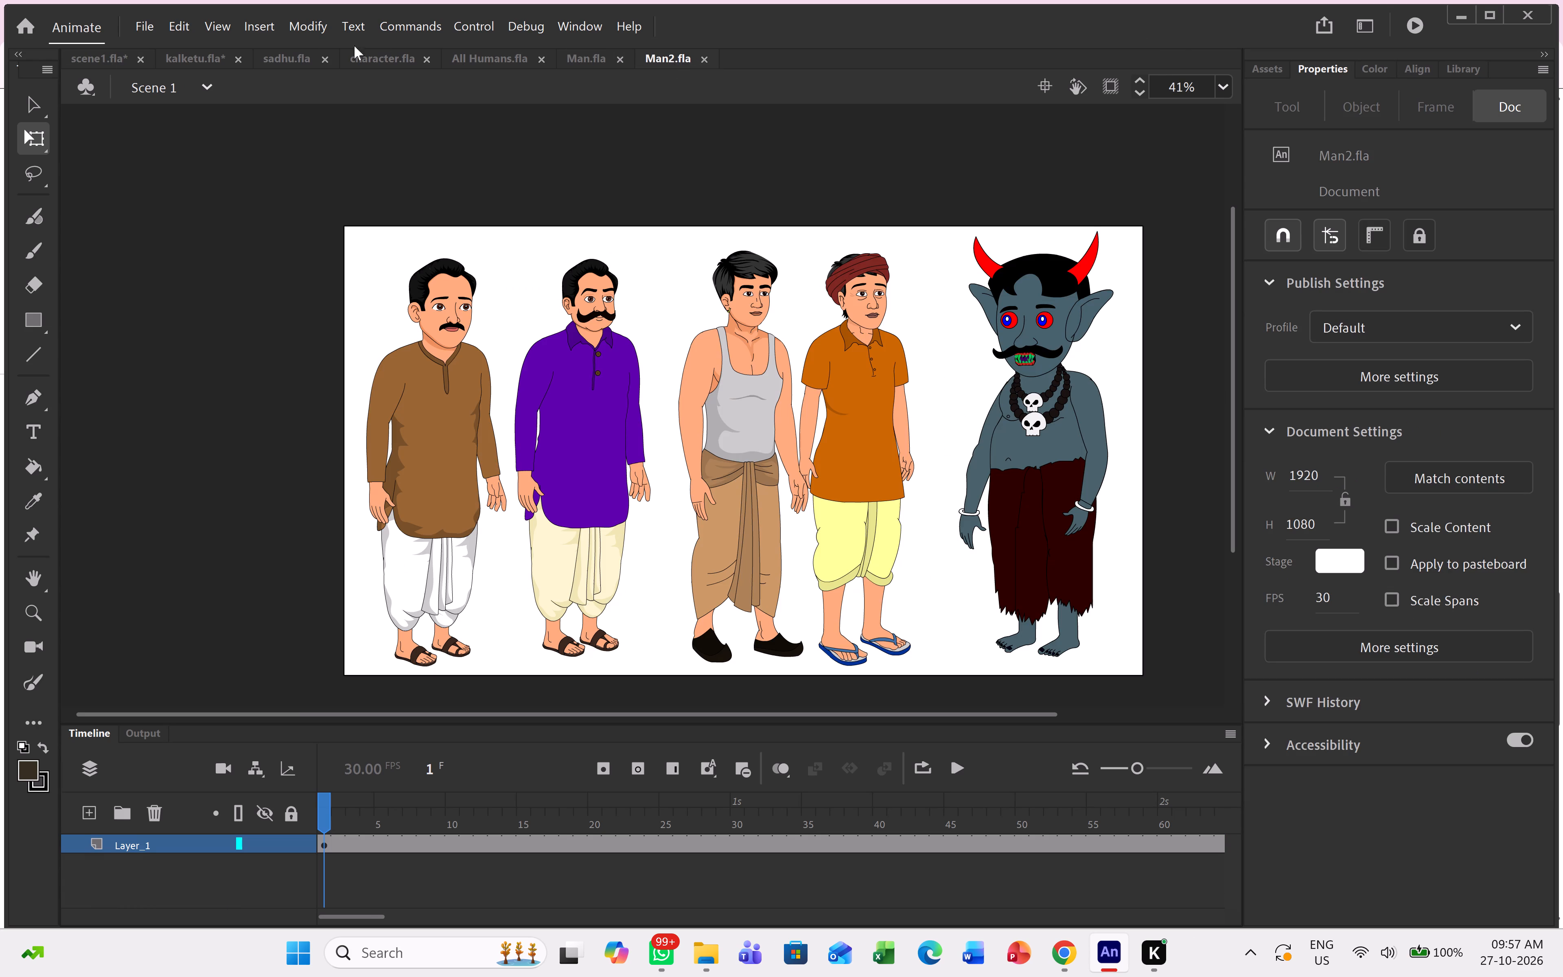
left_click(143, 25)
left_click(168, 90)
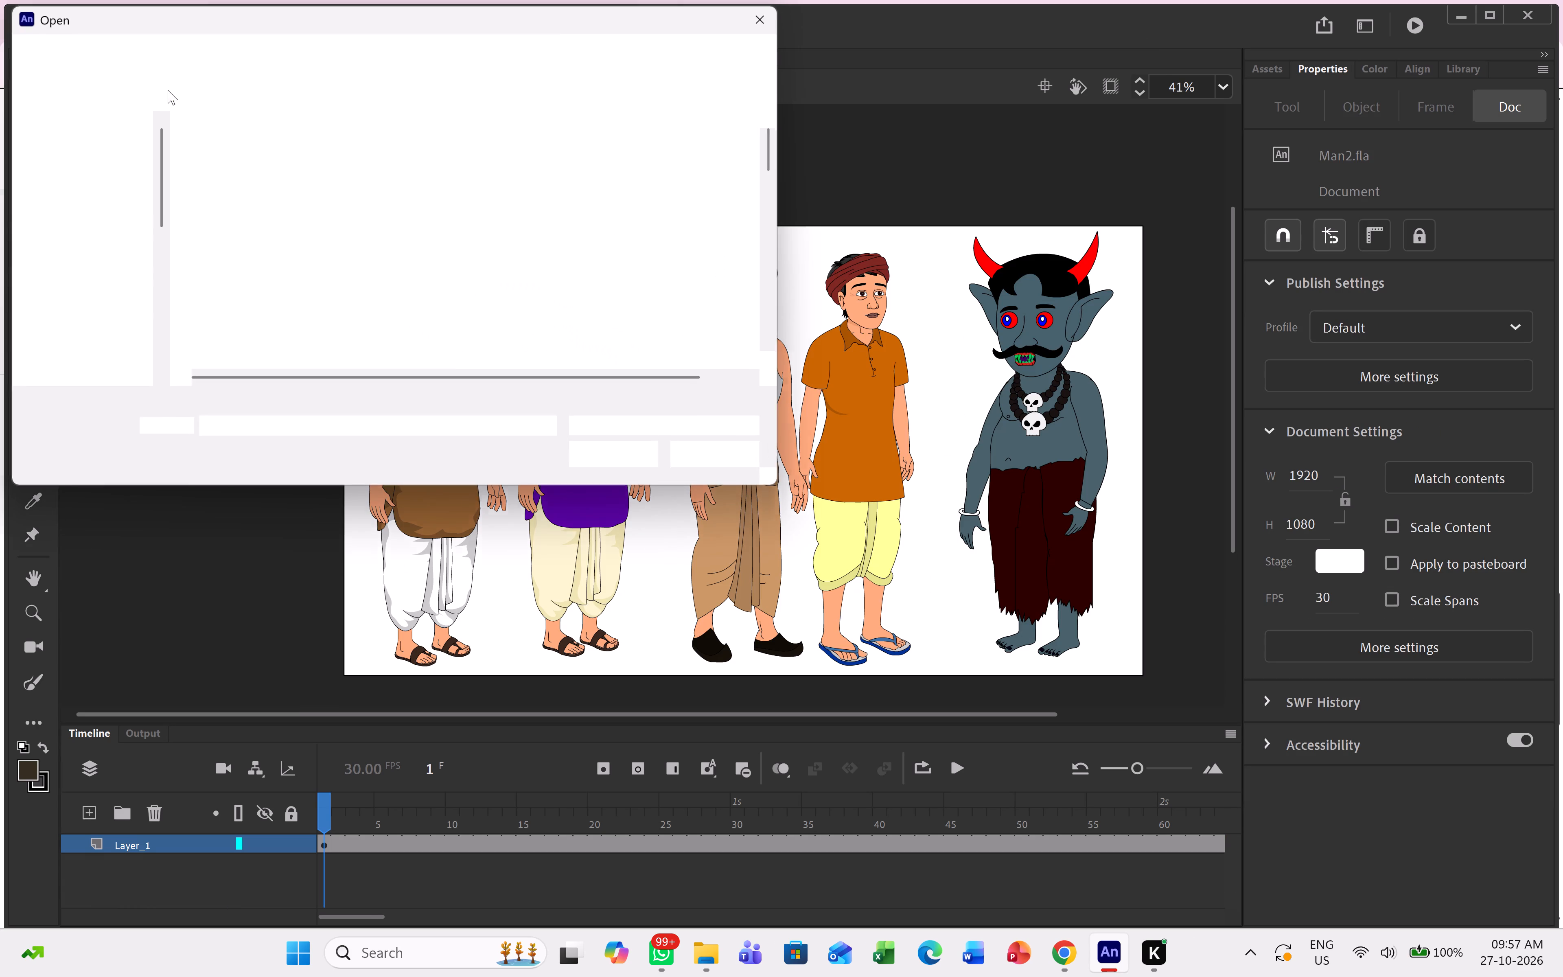
scroll(492, 219, "down", 1)
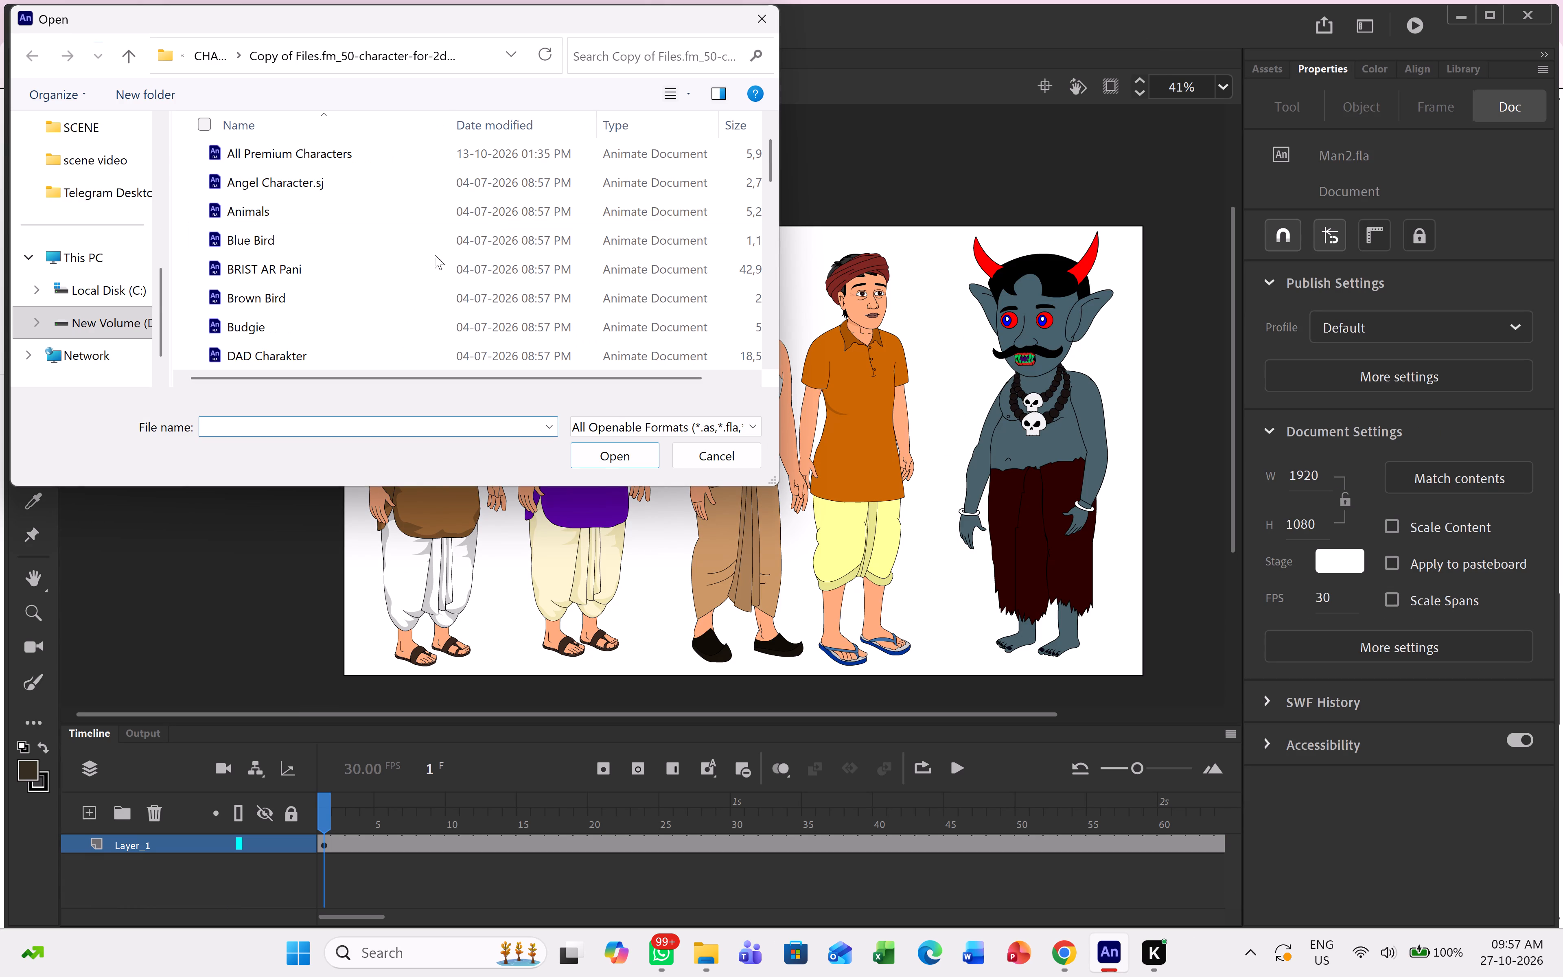
scroll(371, 274, "down", 1)
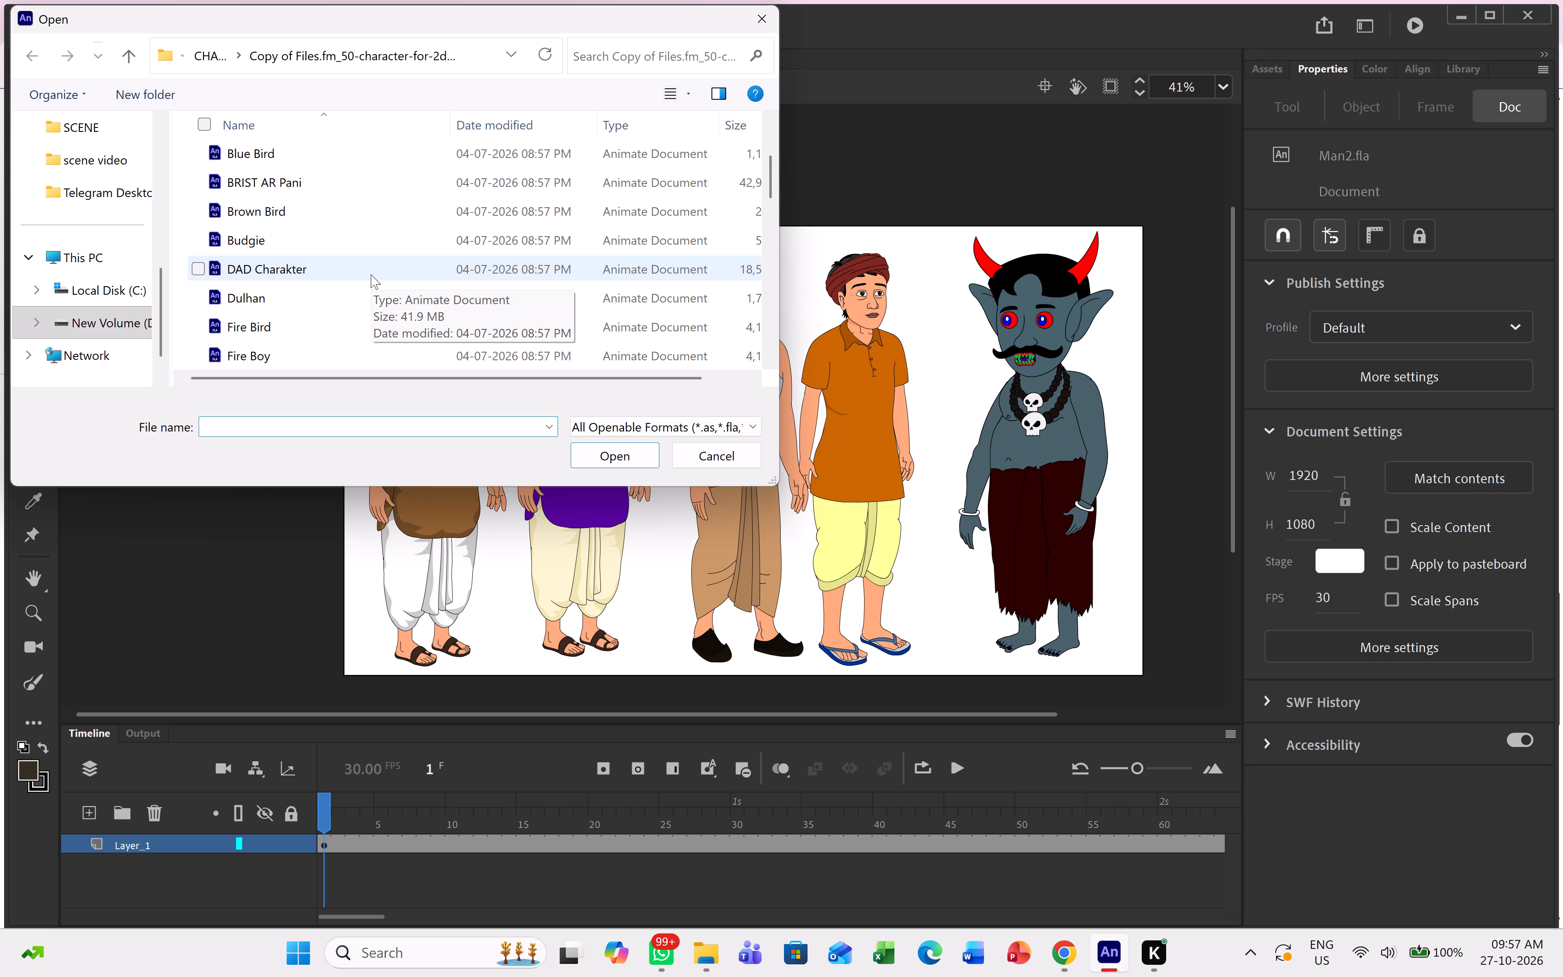
scroll(371, 274, "down", 1)
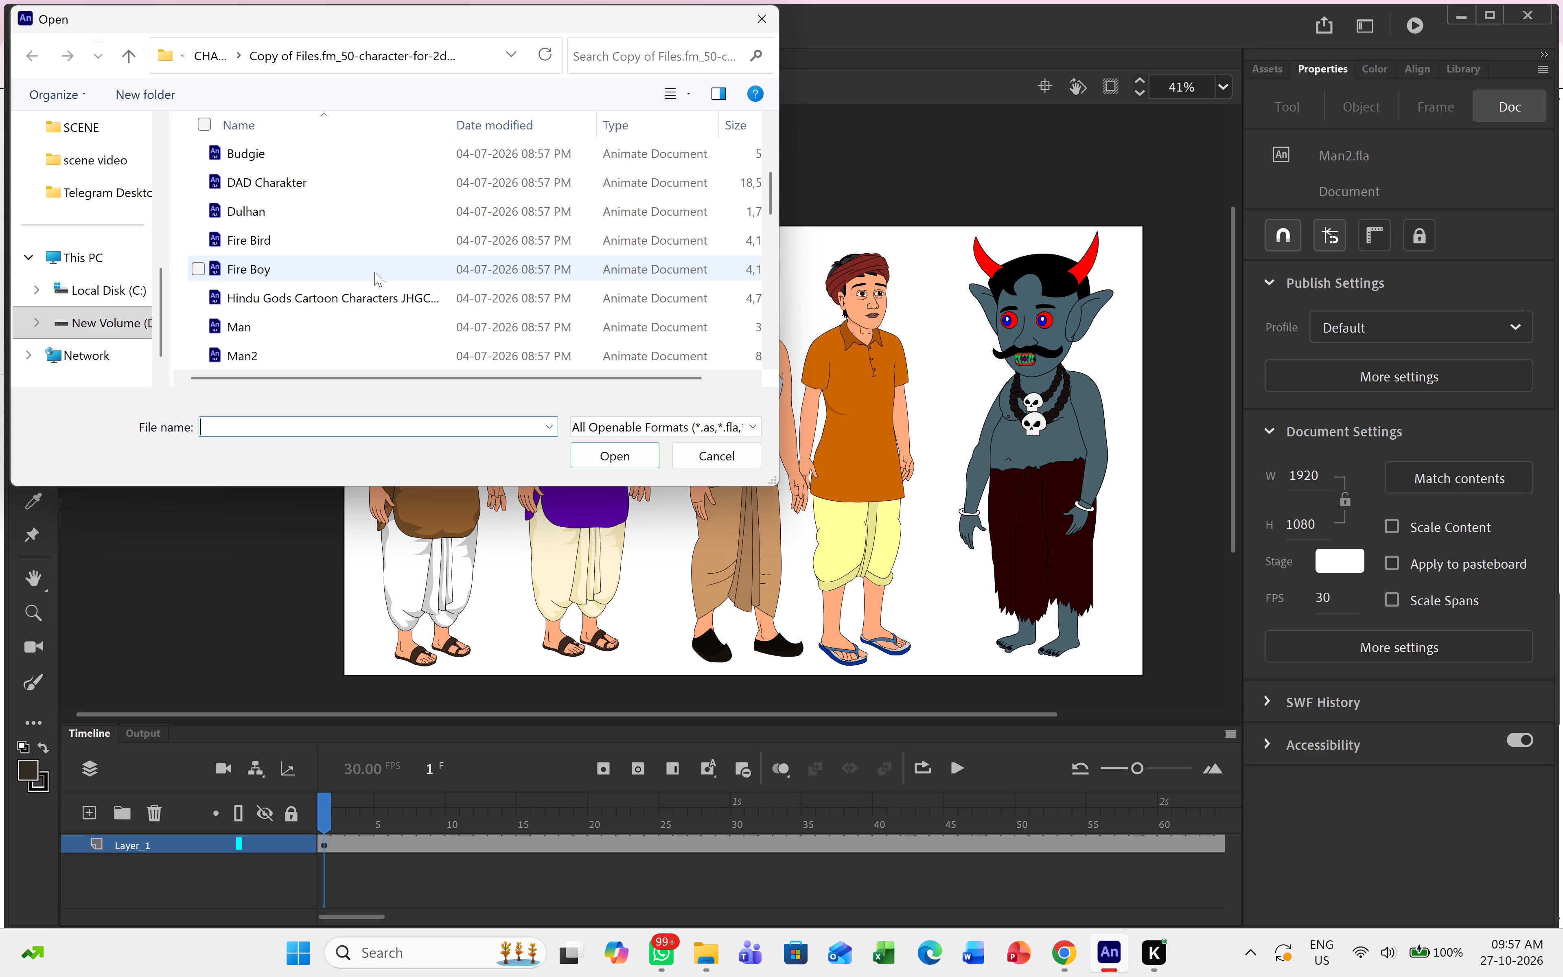
scroll(373, 272, "down", 1)
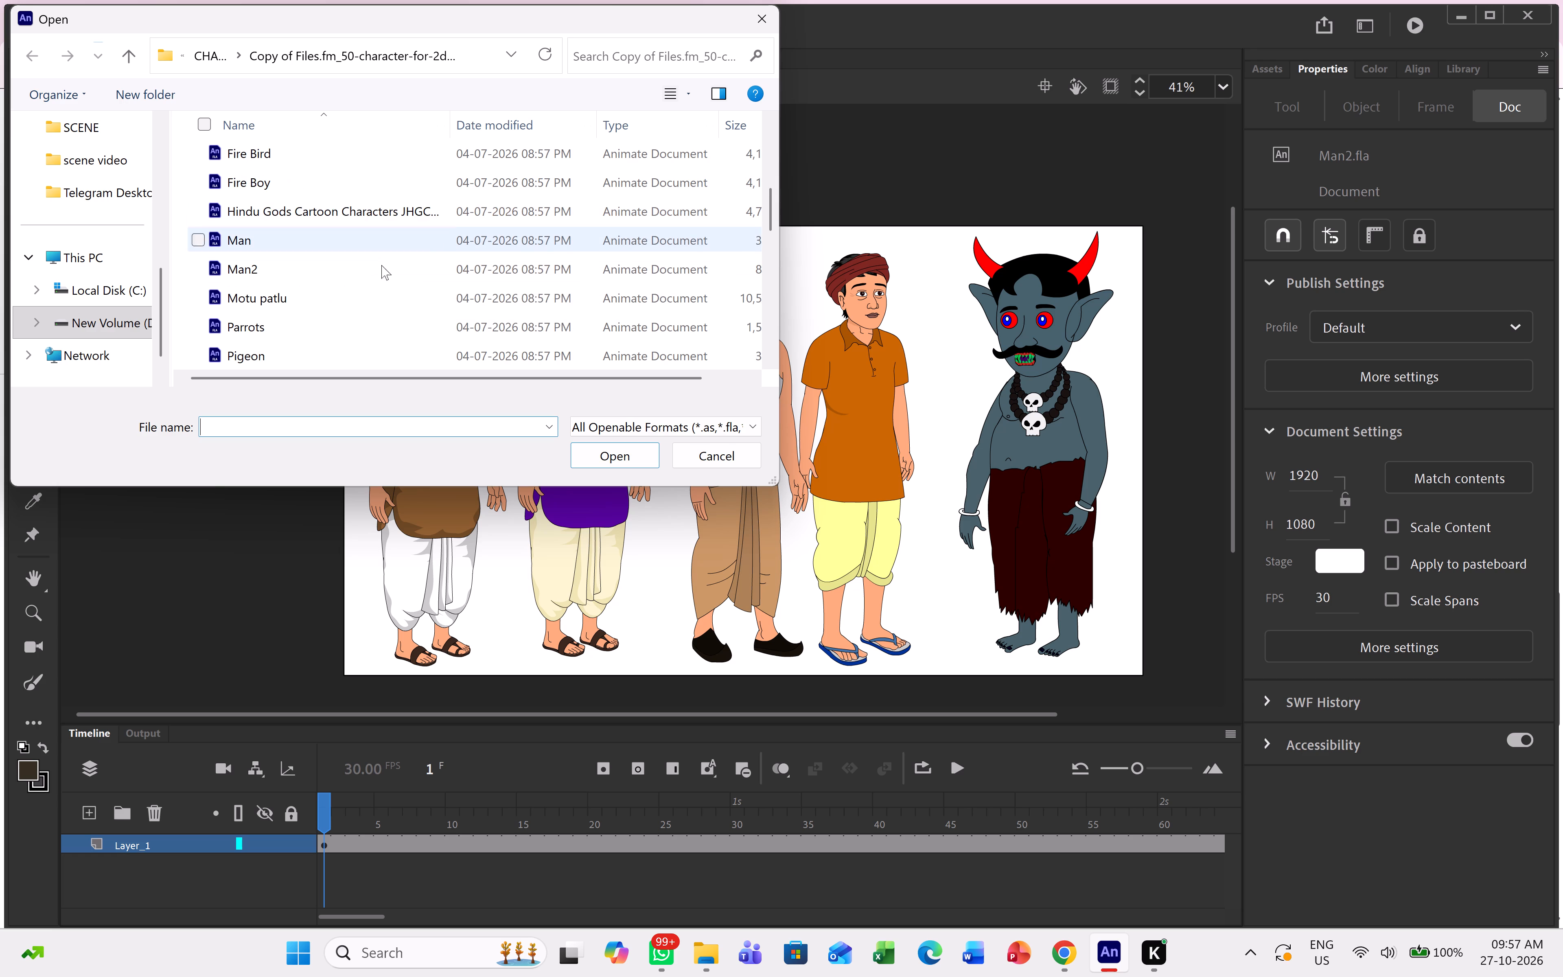
scroll(365, 298, "down", 3)
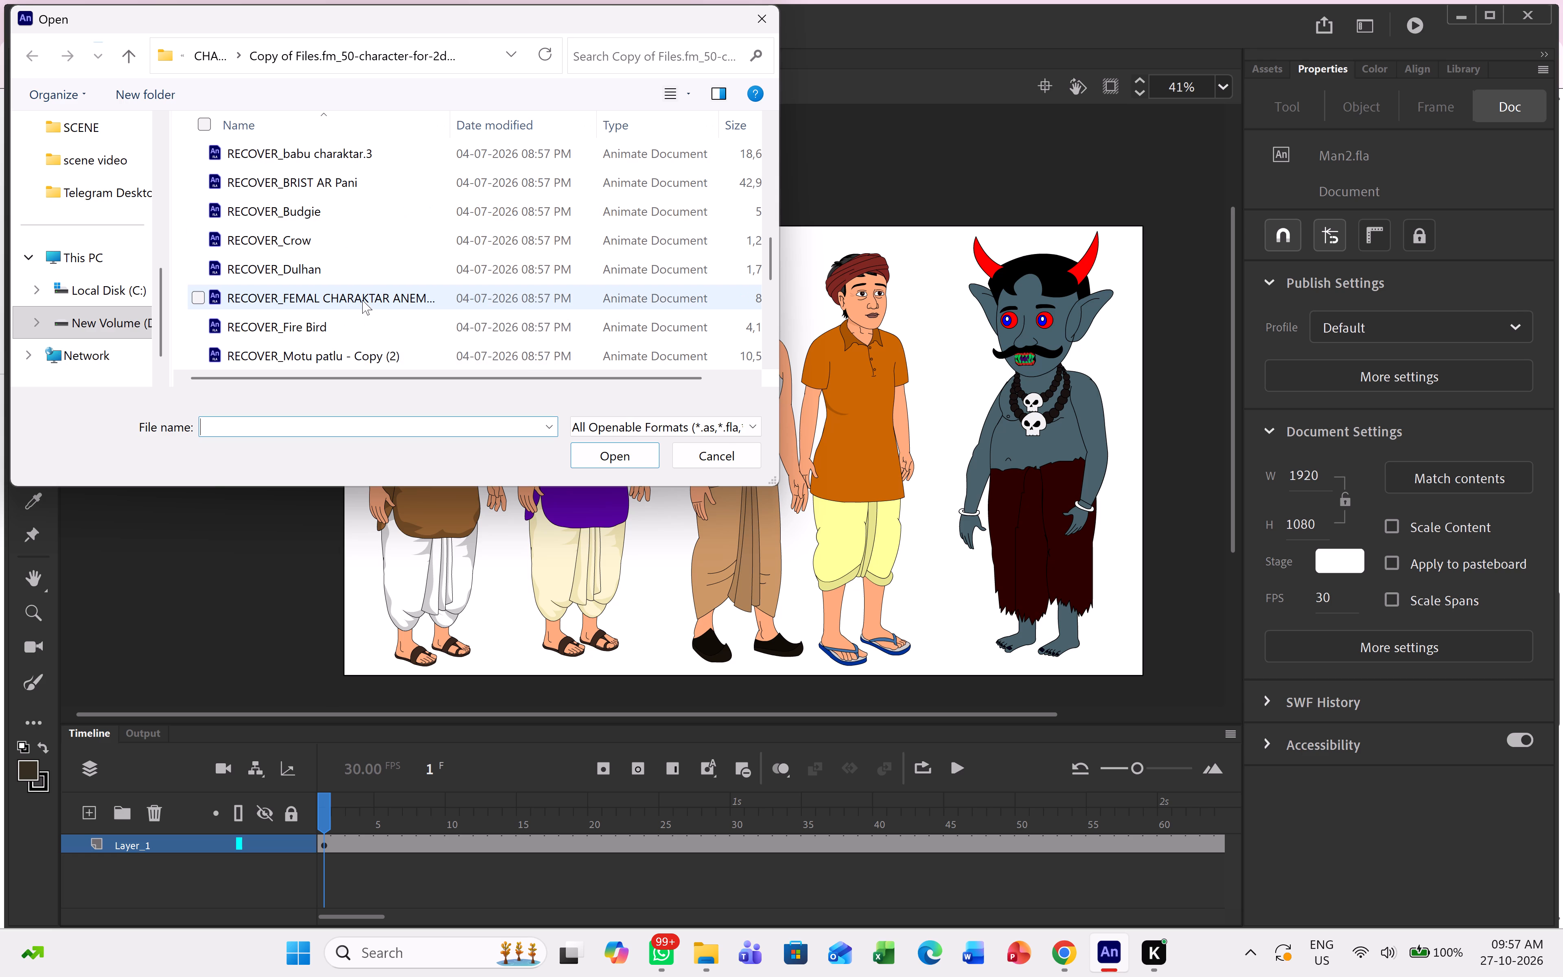
scroll(362, 300, "down", 2)
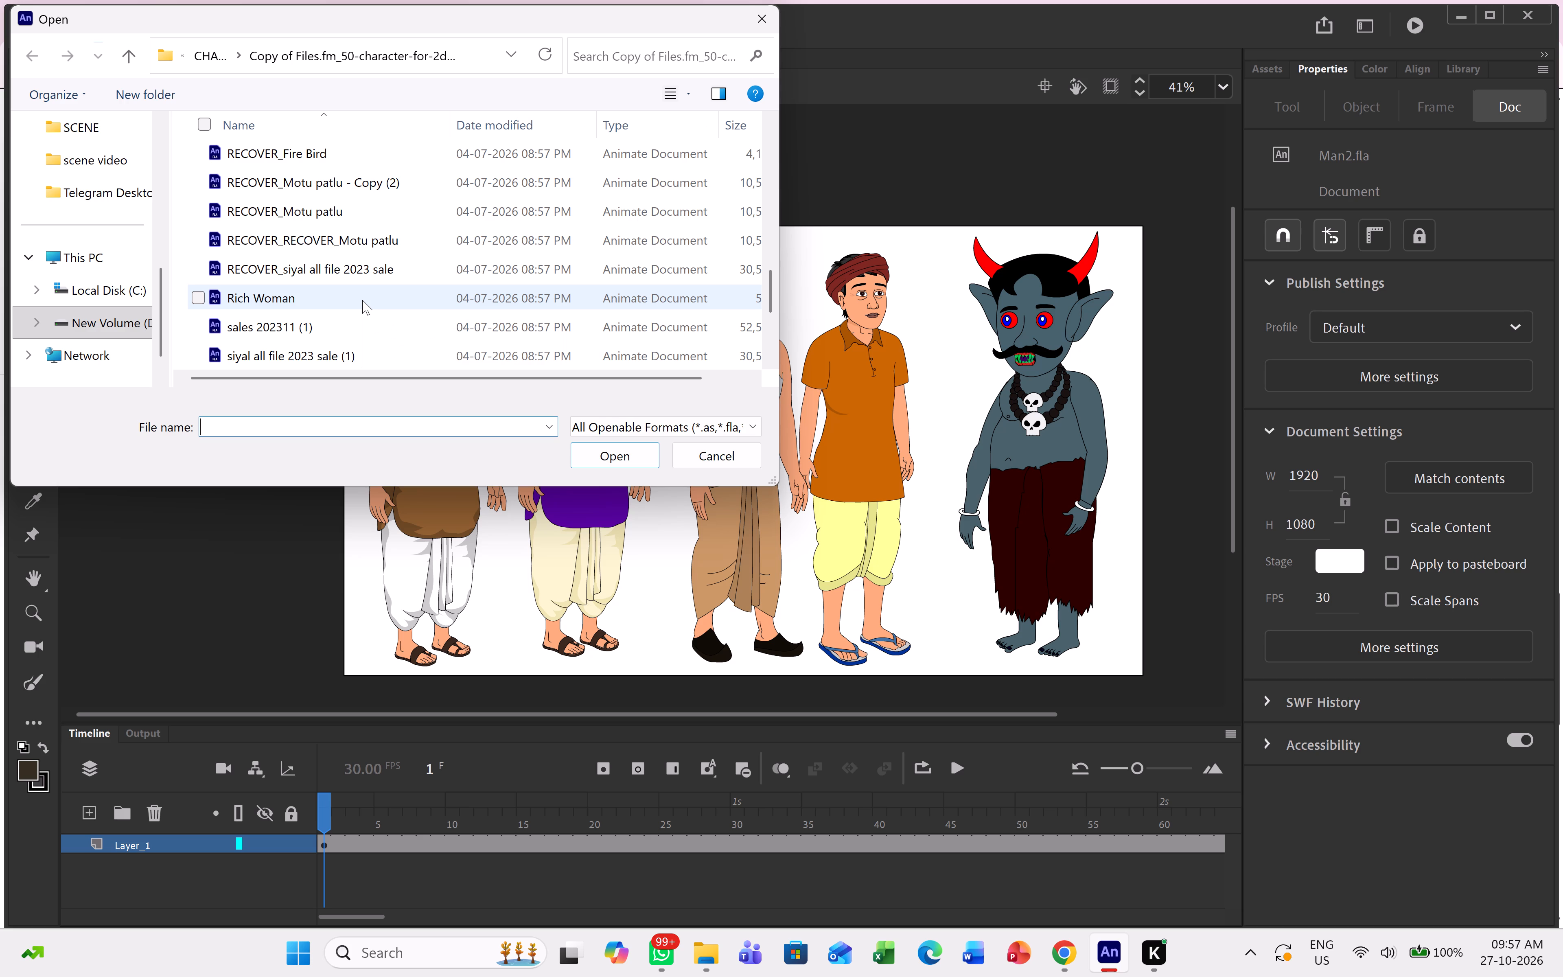
scroll(362, 300, "down", 1)
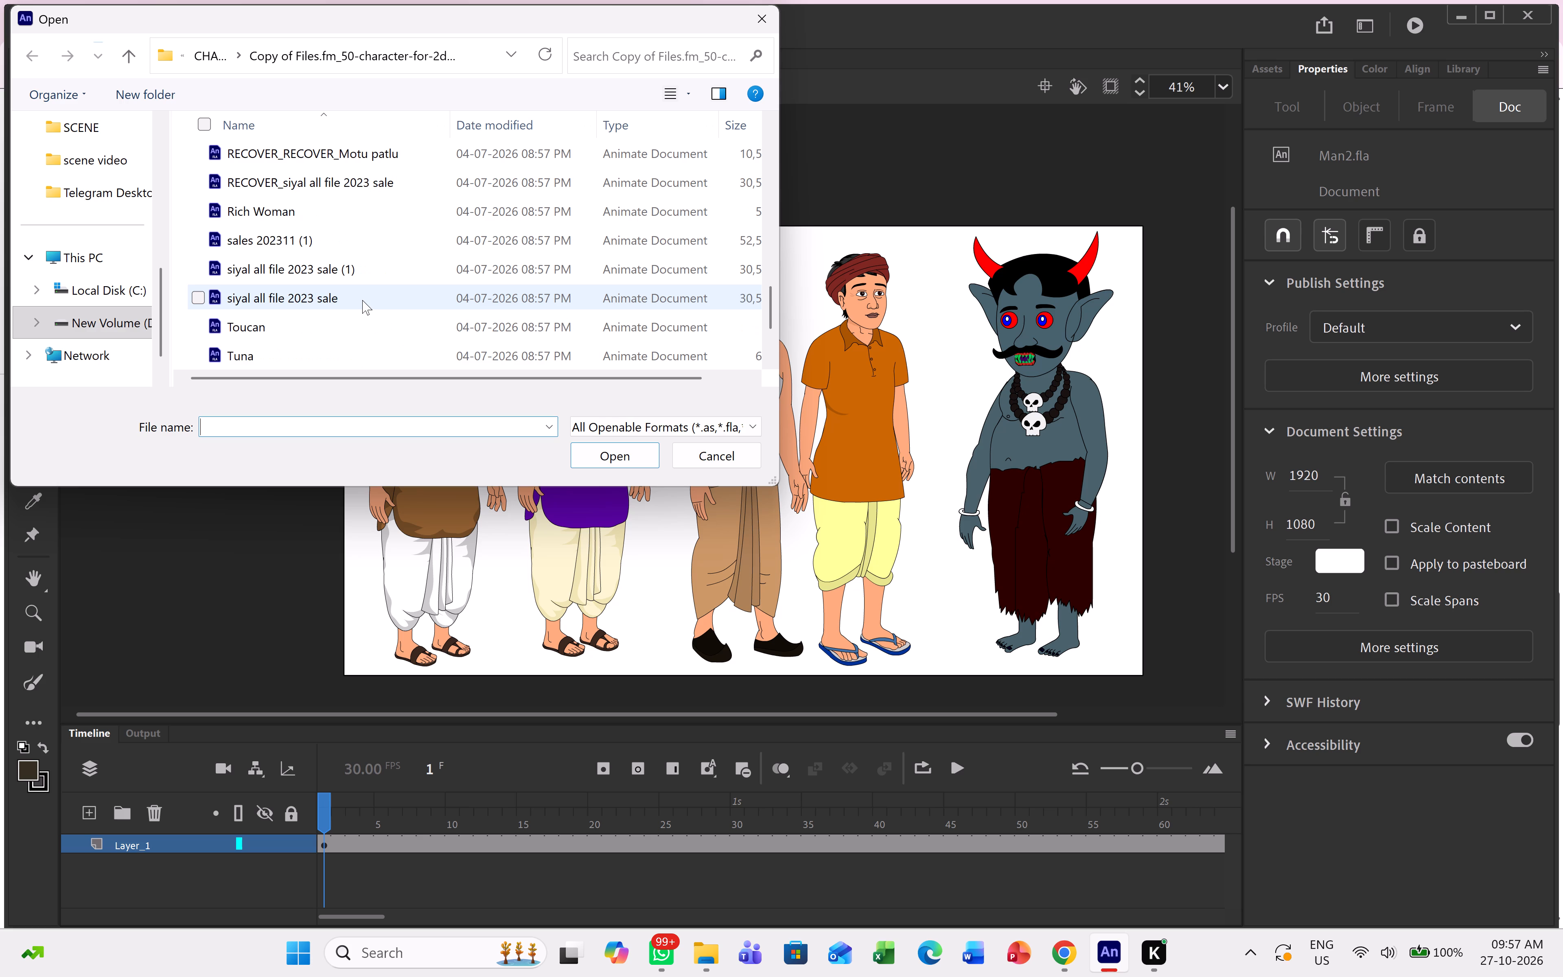
scroll(362, 300, "down", 3)
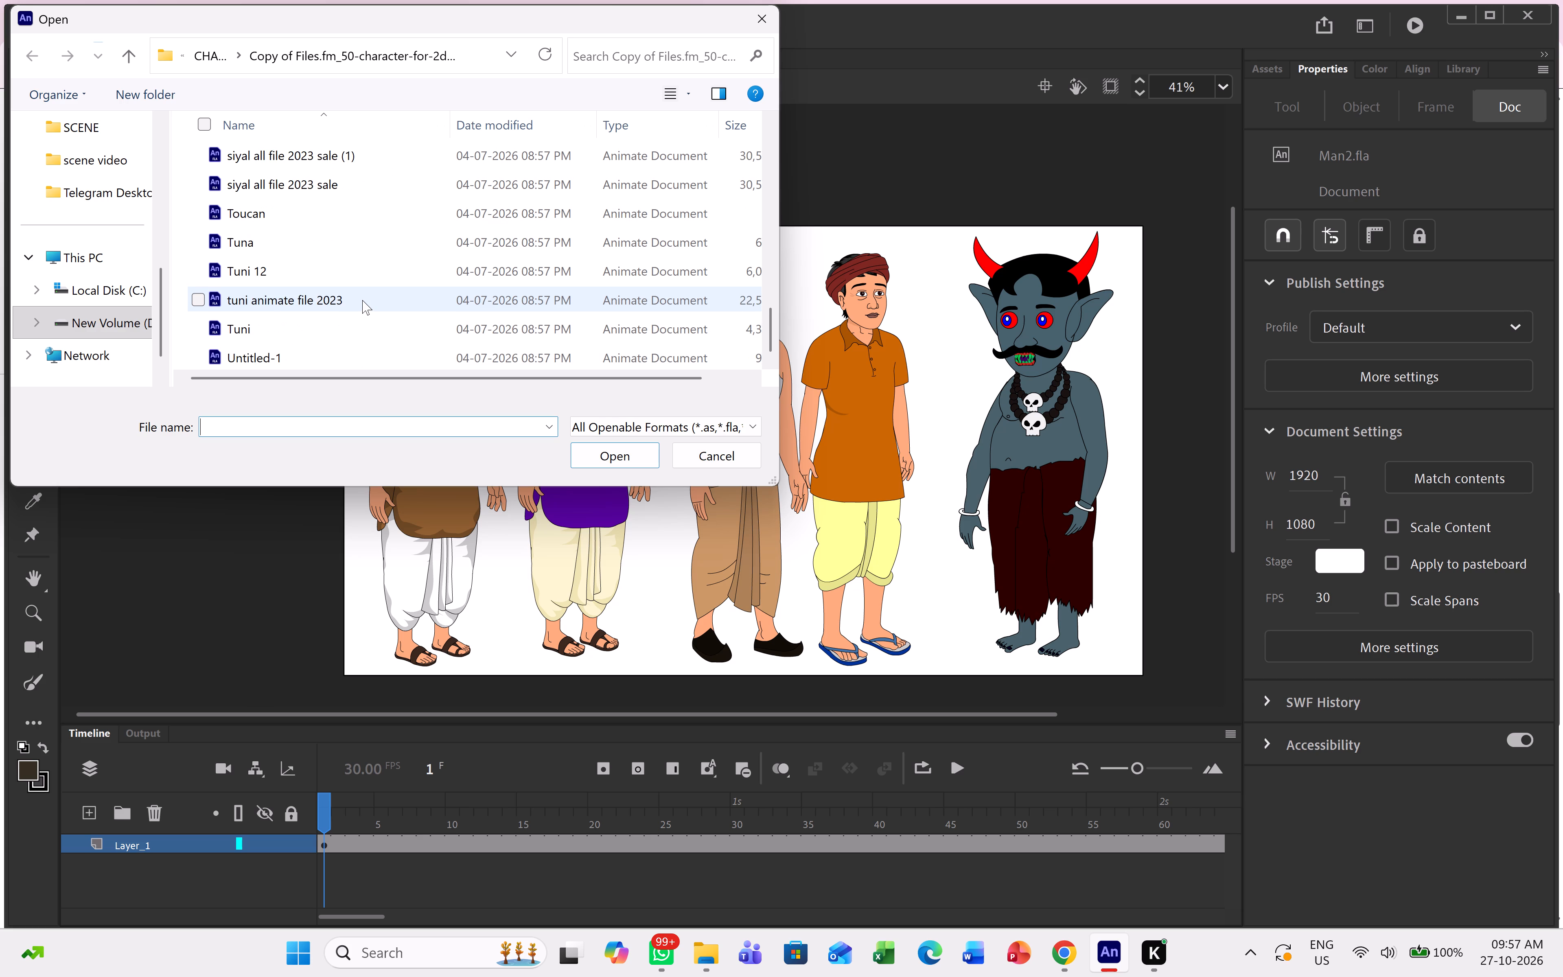
scroll(362, 301, "down", 2)
double_click(353, 357)
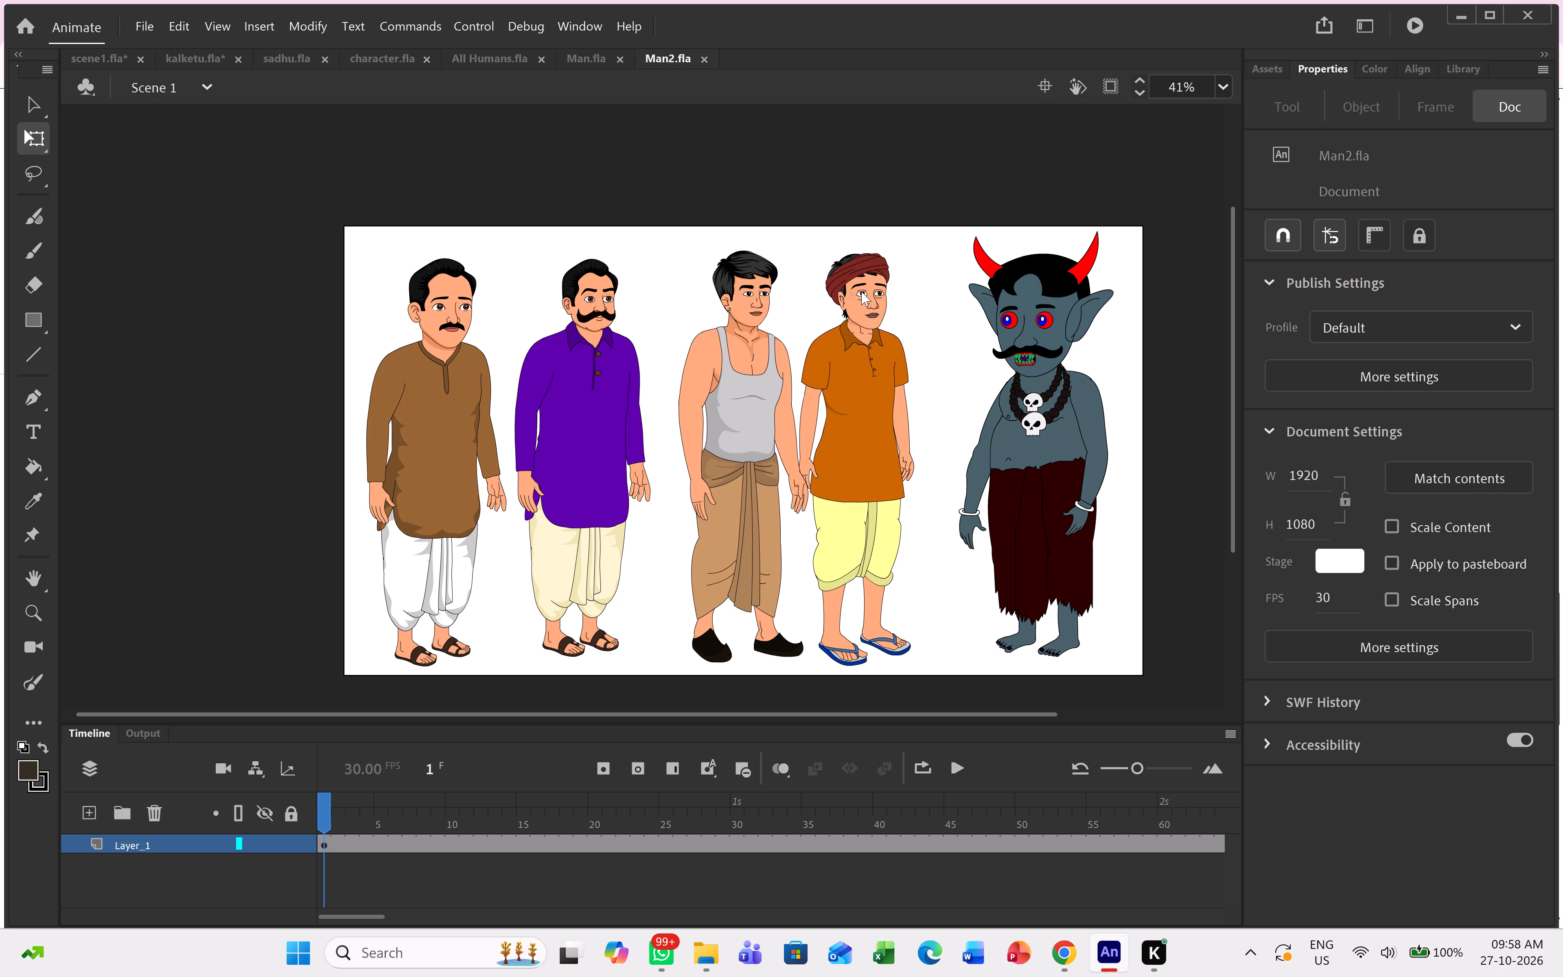
left_click(764, 19)
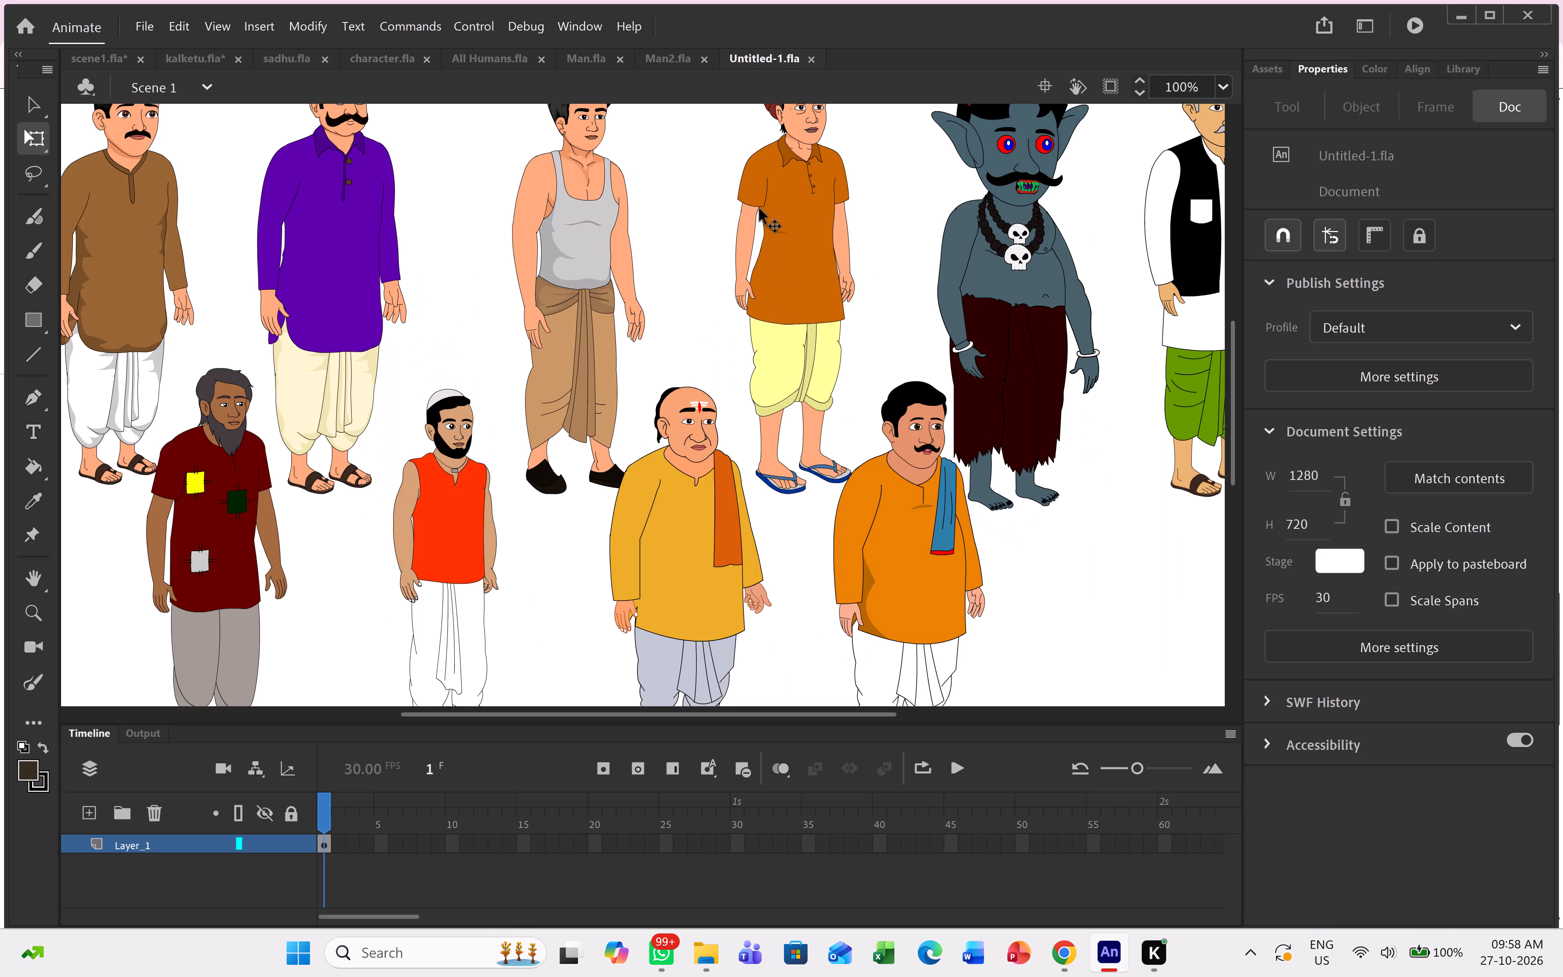
Look over the characters in Untitled-1.fla and close the Man2.fla and Man.fla documents.
scroll(804, 512, "down", 3, "ctrl")
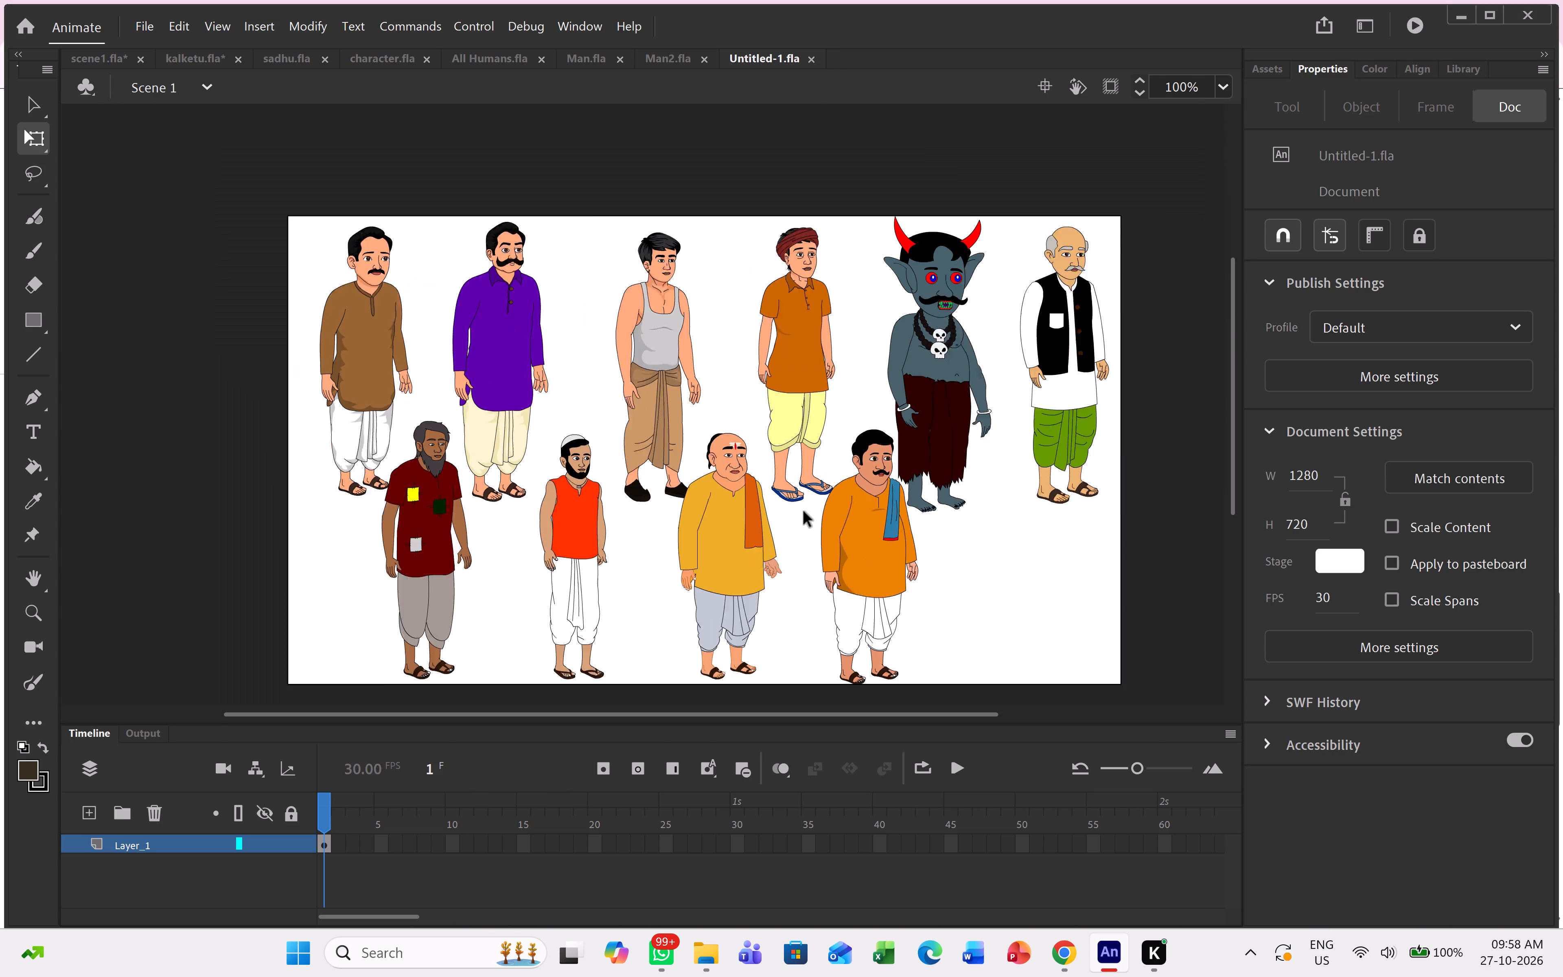
scroll(1005, 366, "up", 3, "ctrl")
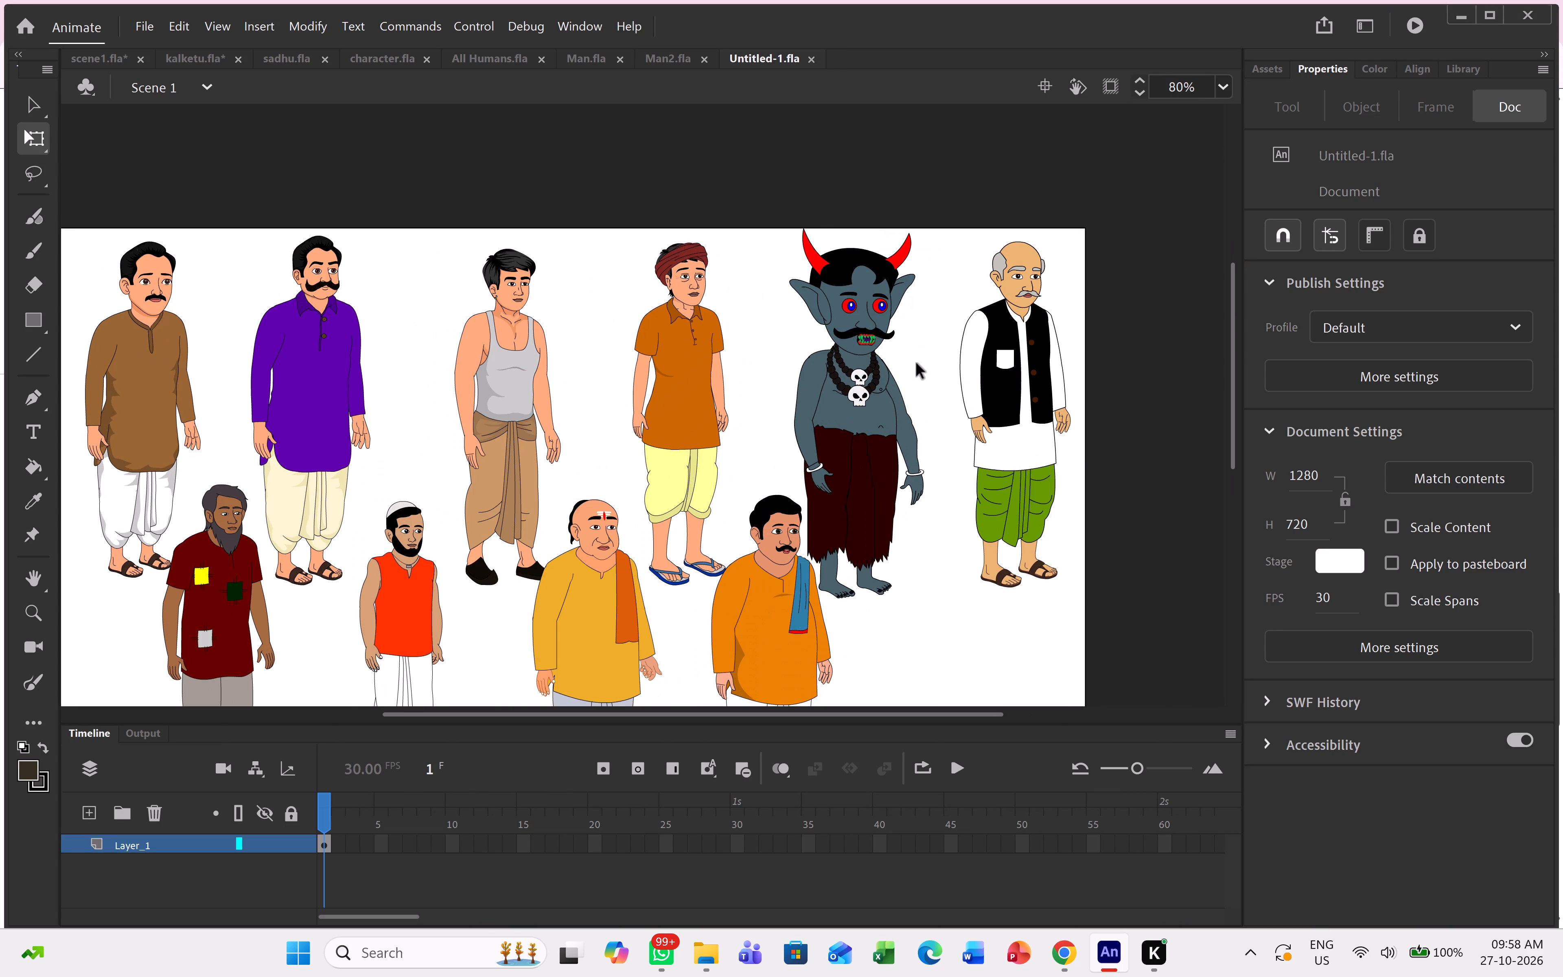
scroll(916, 363, "down", 1, "ctrl")
left_click(706, 55)
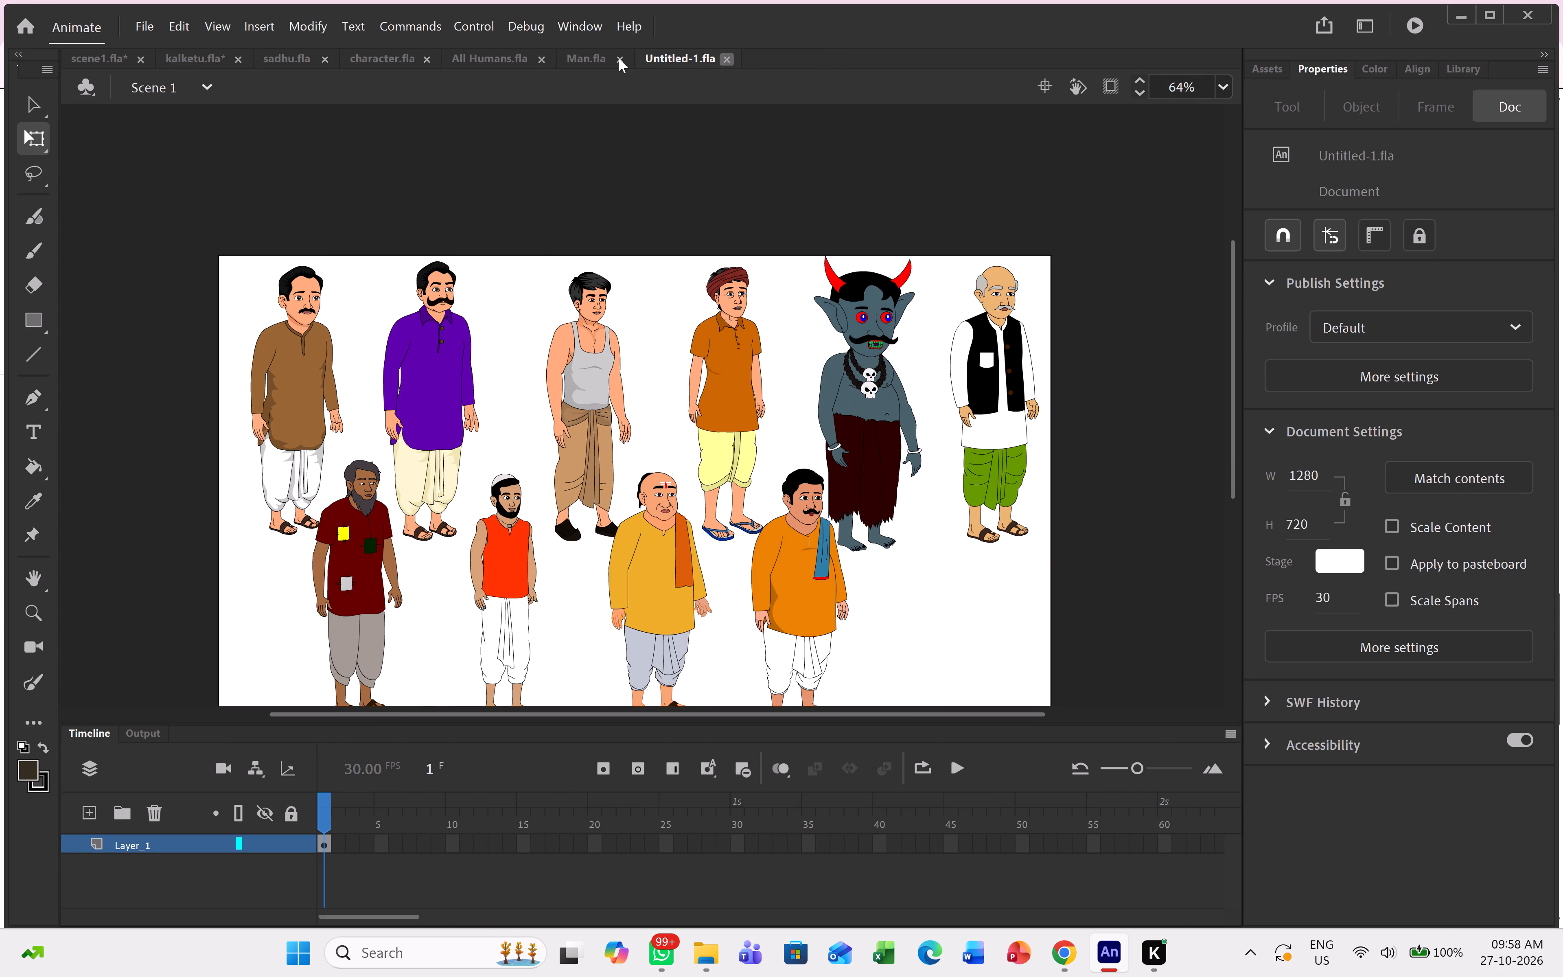
left_click(619, 58)
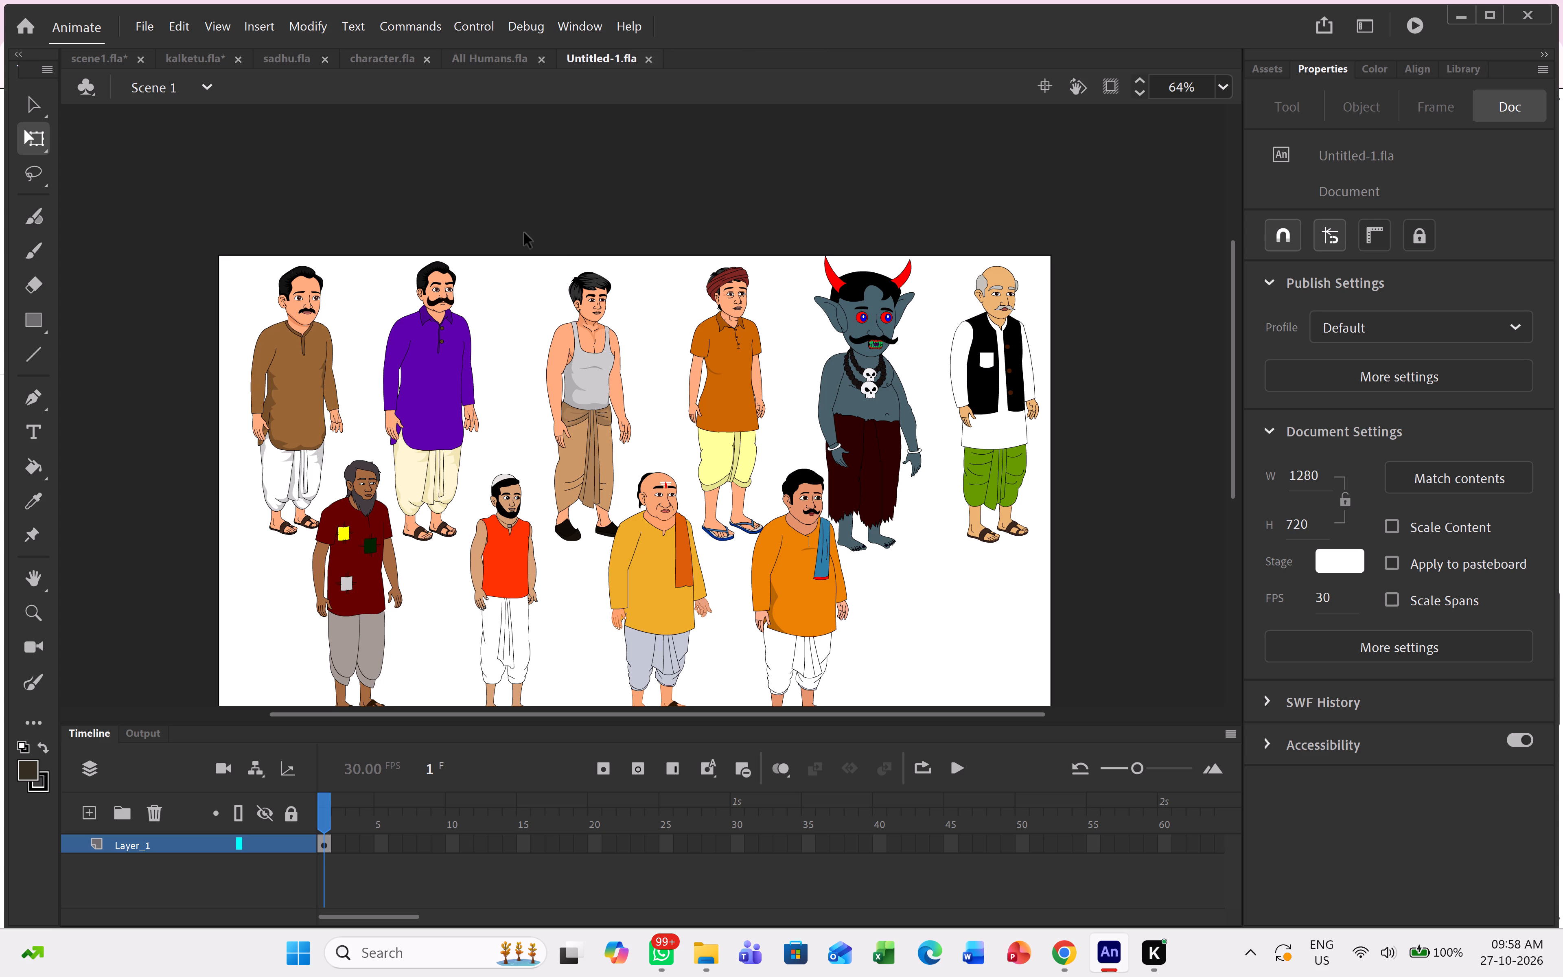
Copy the purple-kurta man from Untitled-1.fla and paste him into Scene 20 of scene1.fla, putting duplicate library items into a folder.
left_click(507, 230)
left_click(425, 375)
key("ctrl+c")
key("ctrl+c")
key("ctrl+c")
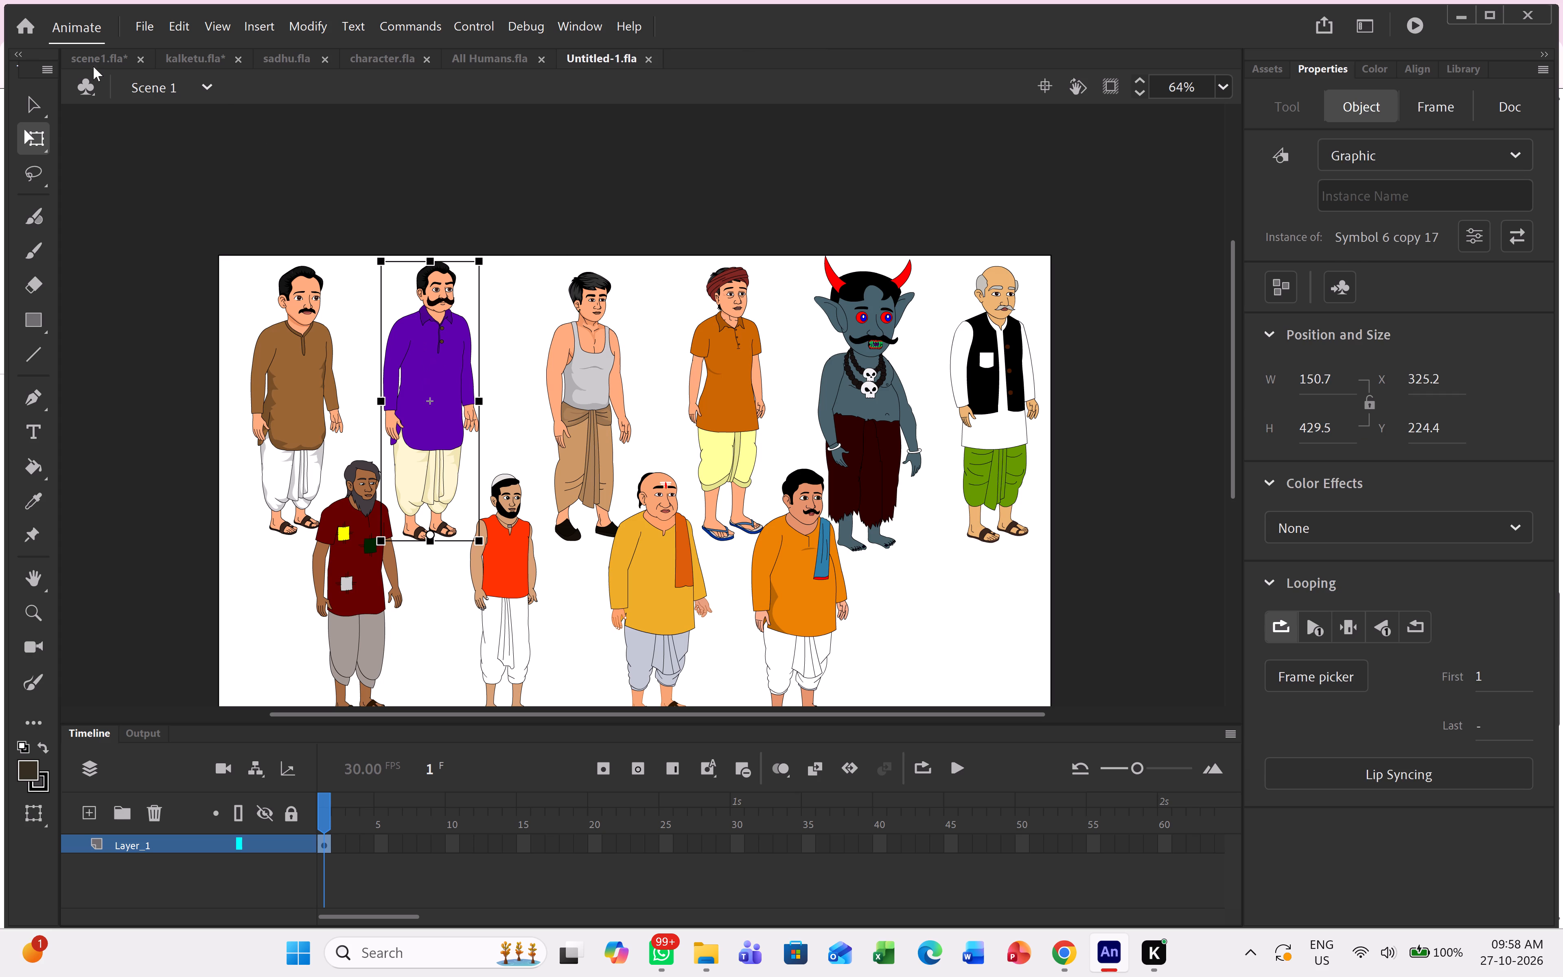
left_click(90, 60)
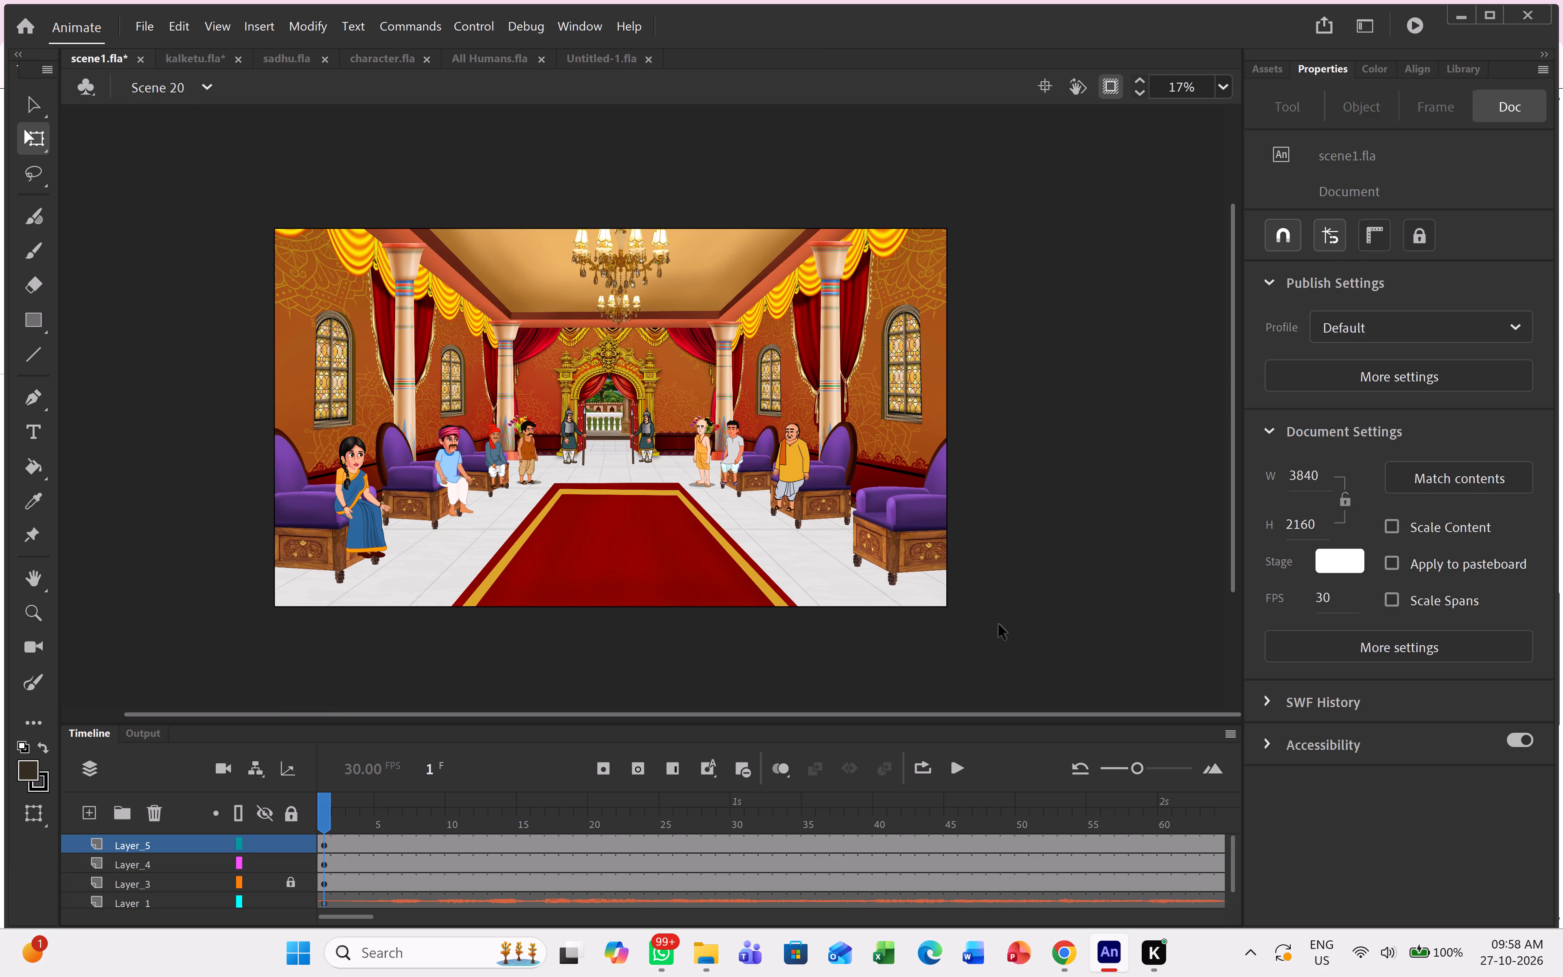
left_click(999, 624)
key("ctrl+v")
left_click(739, 492)
left_click(852, 554)
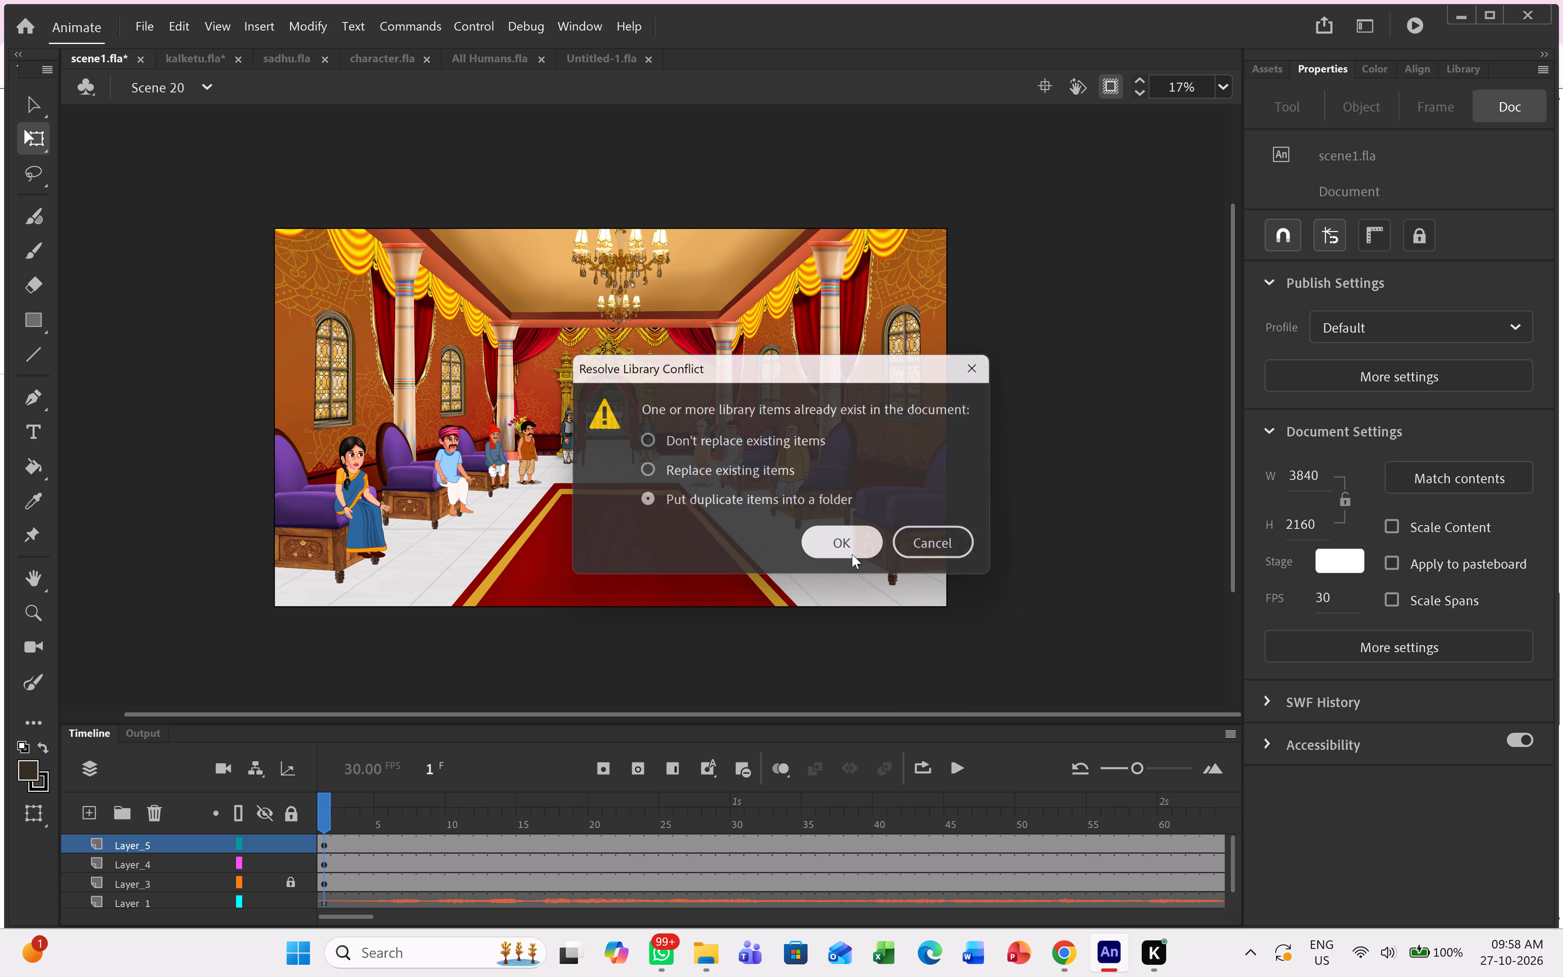
Move the purple-kurta man in front of the nearest purple chair on the yellow-kurta man's side and flip him horizontally.
left_click_drag(646, 423, 704, 456)
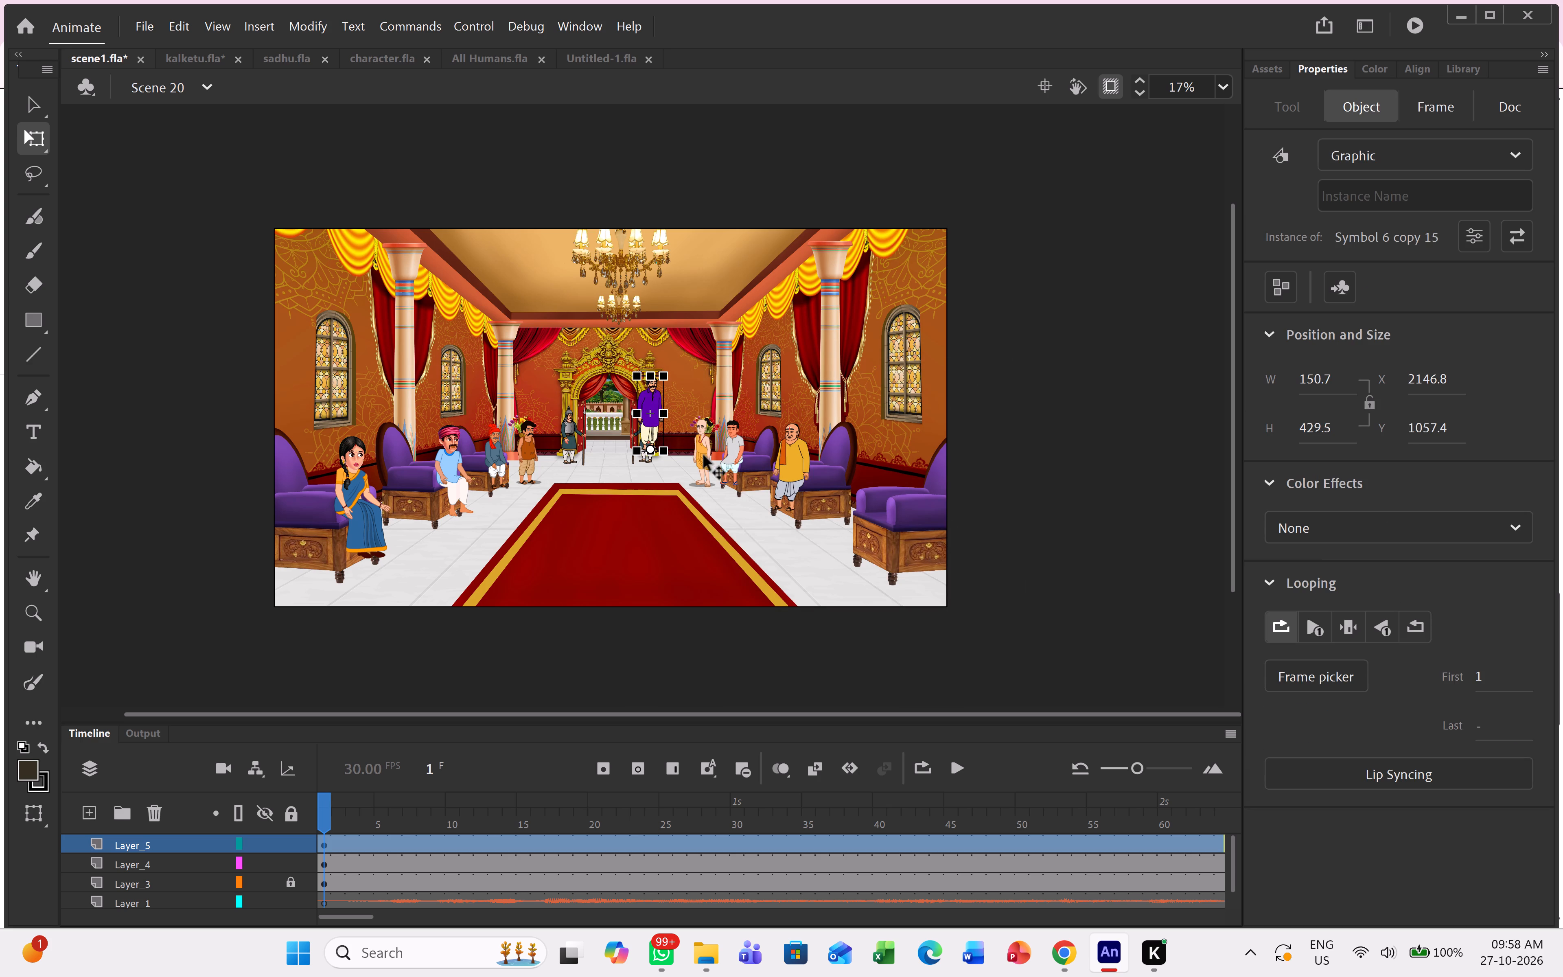
left_click_drag(704, 456, 844, 531)
right_click(844, 531)
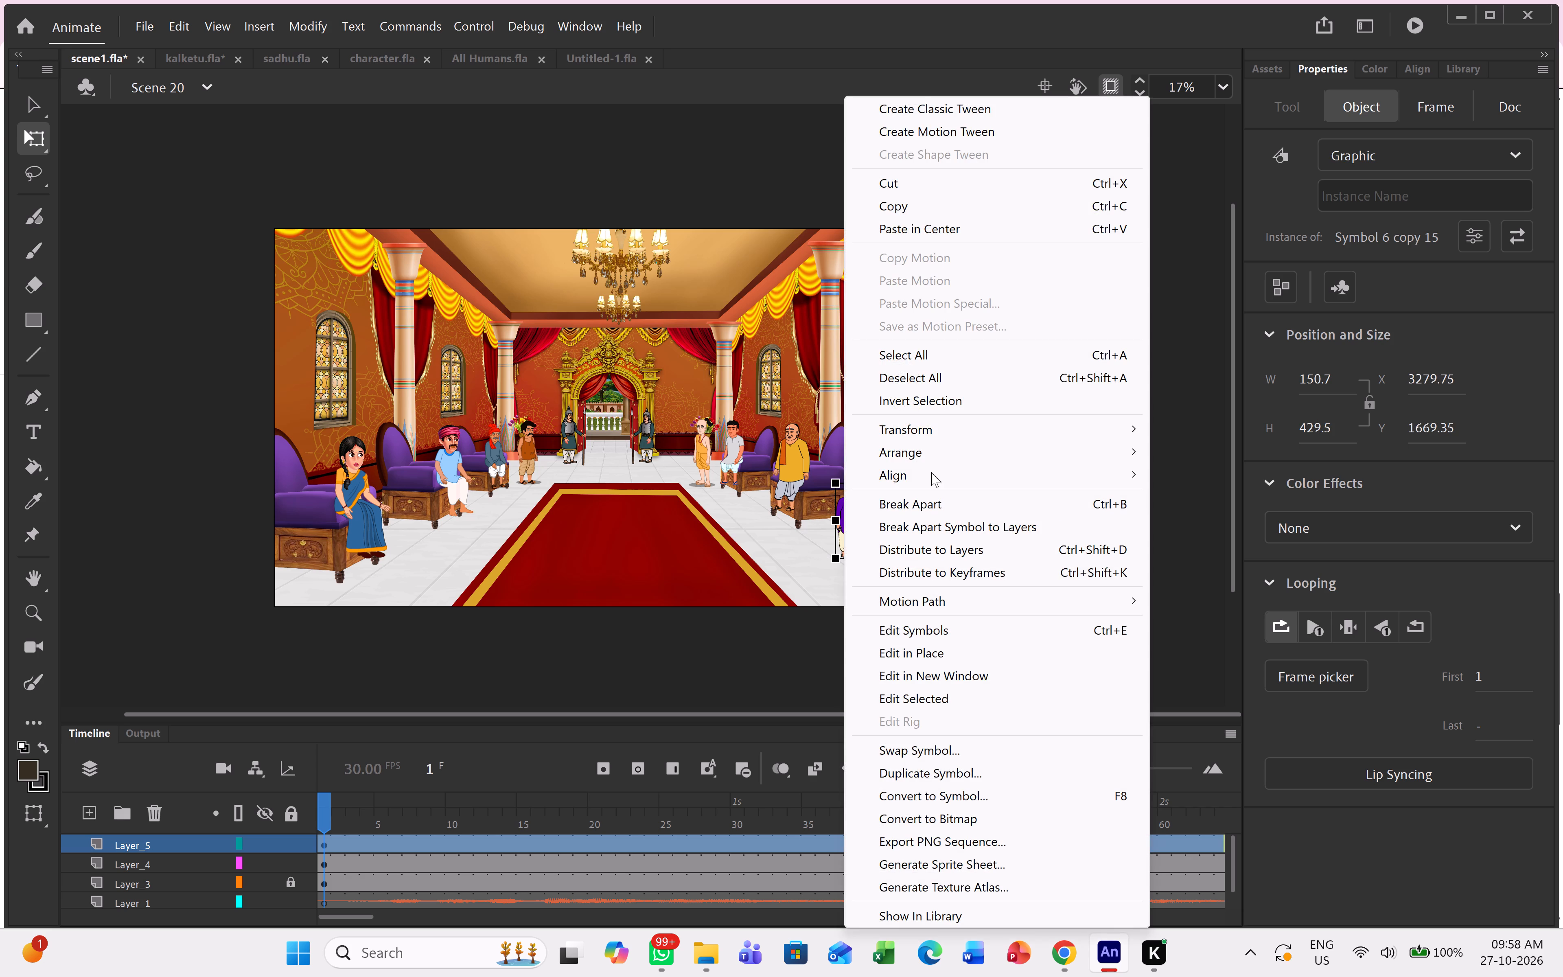
left_click(952, 429)
left_click(1252, 655)
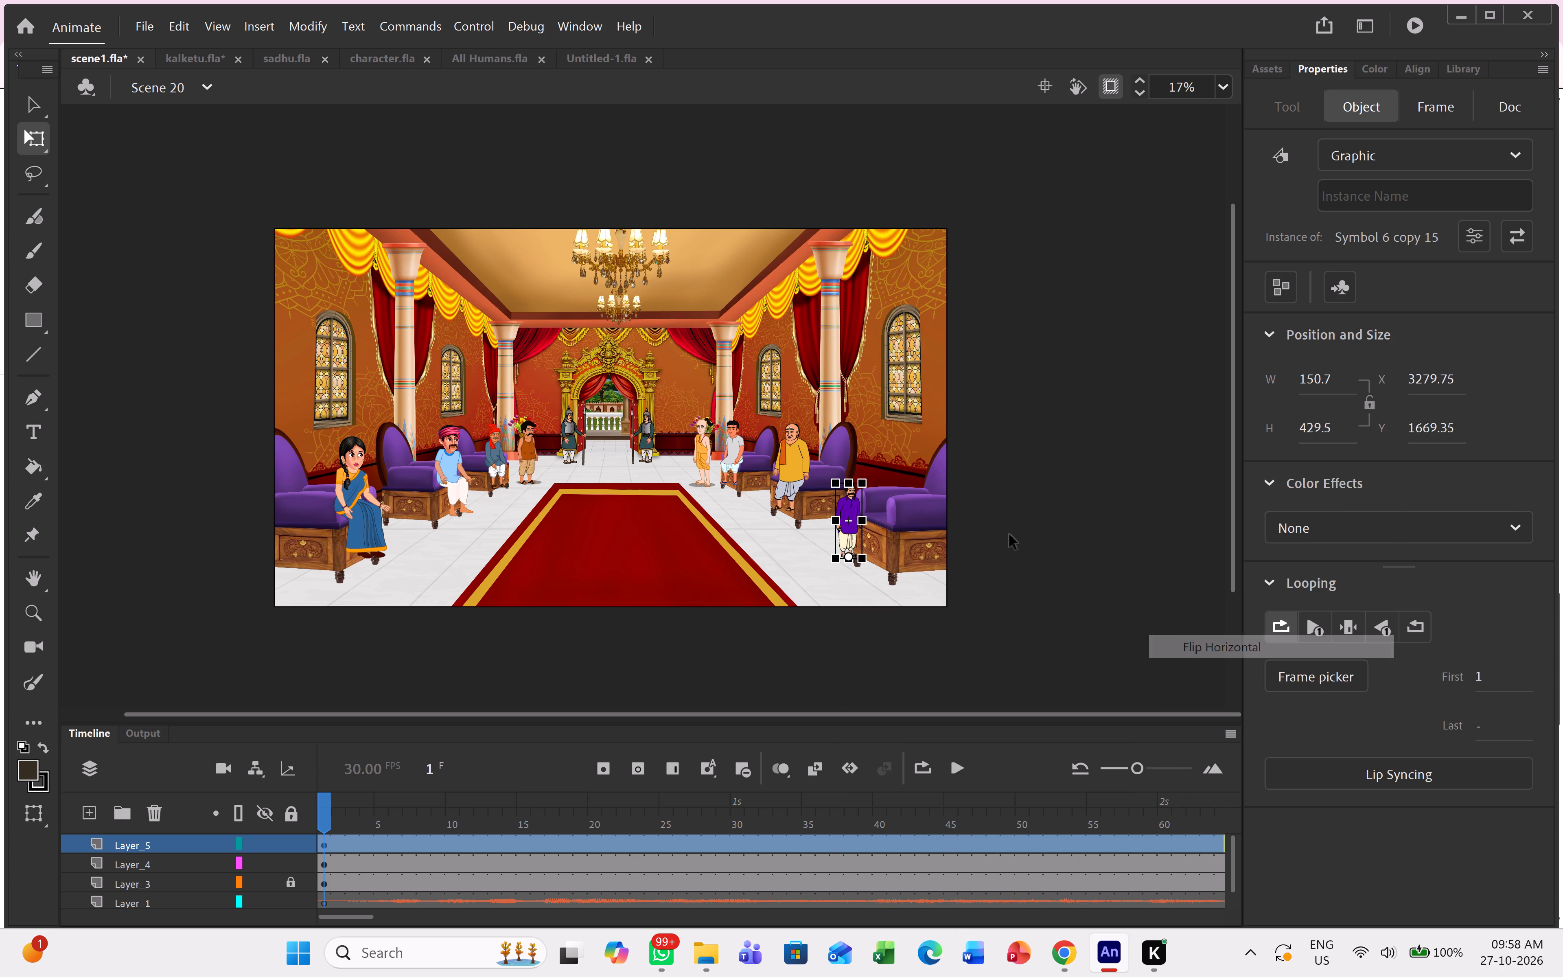
Enlarge the purple-kurta man to about 365 × 1041, move him to about X 3350, Y 1597, and deselect him.
left_click_drag(863, 484, 882, 452, "shift")
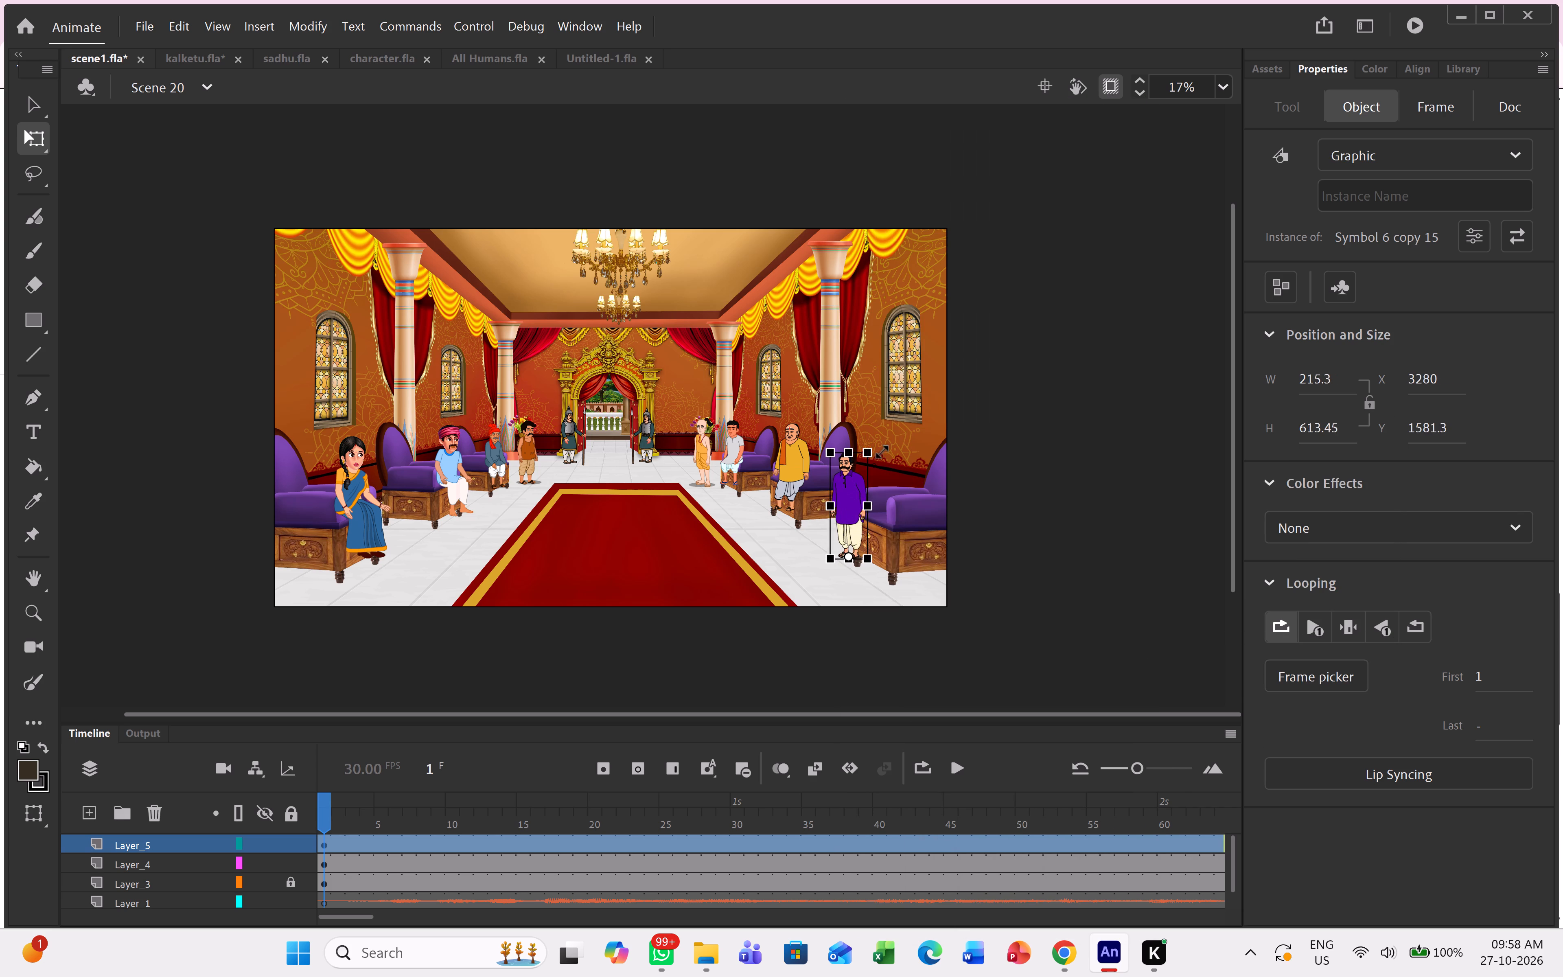
left_click_drag(882, 452, 917, 379, "shift")
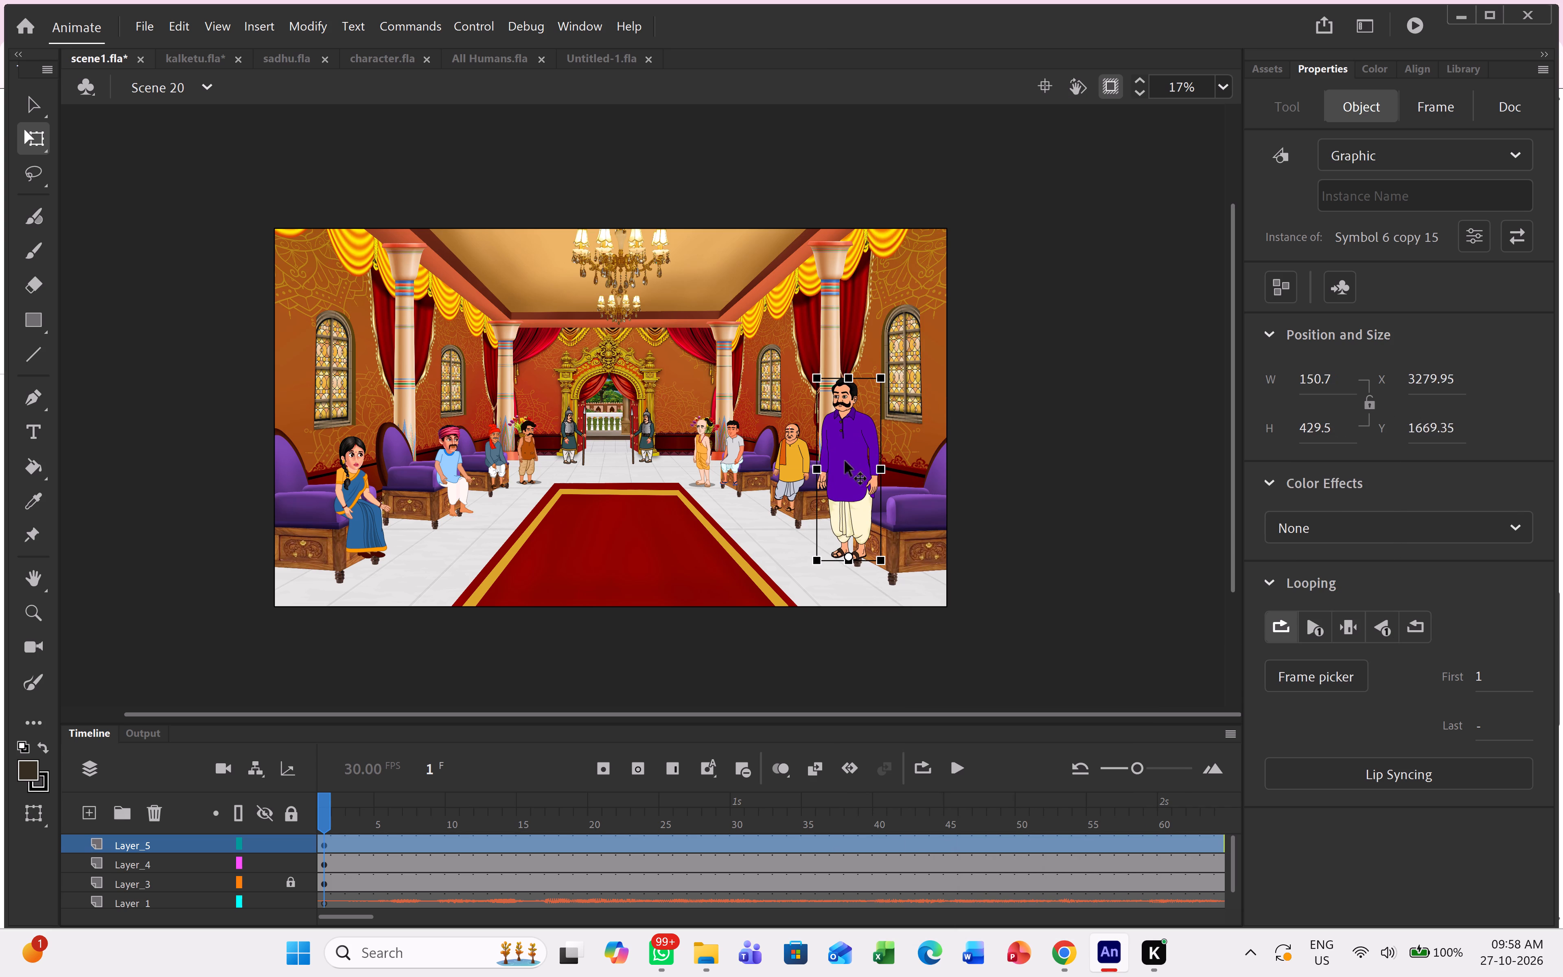
left_click_drag(843, 463, 855, 503)
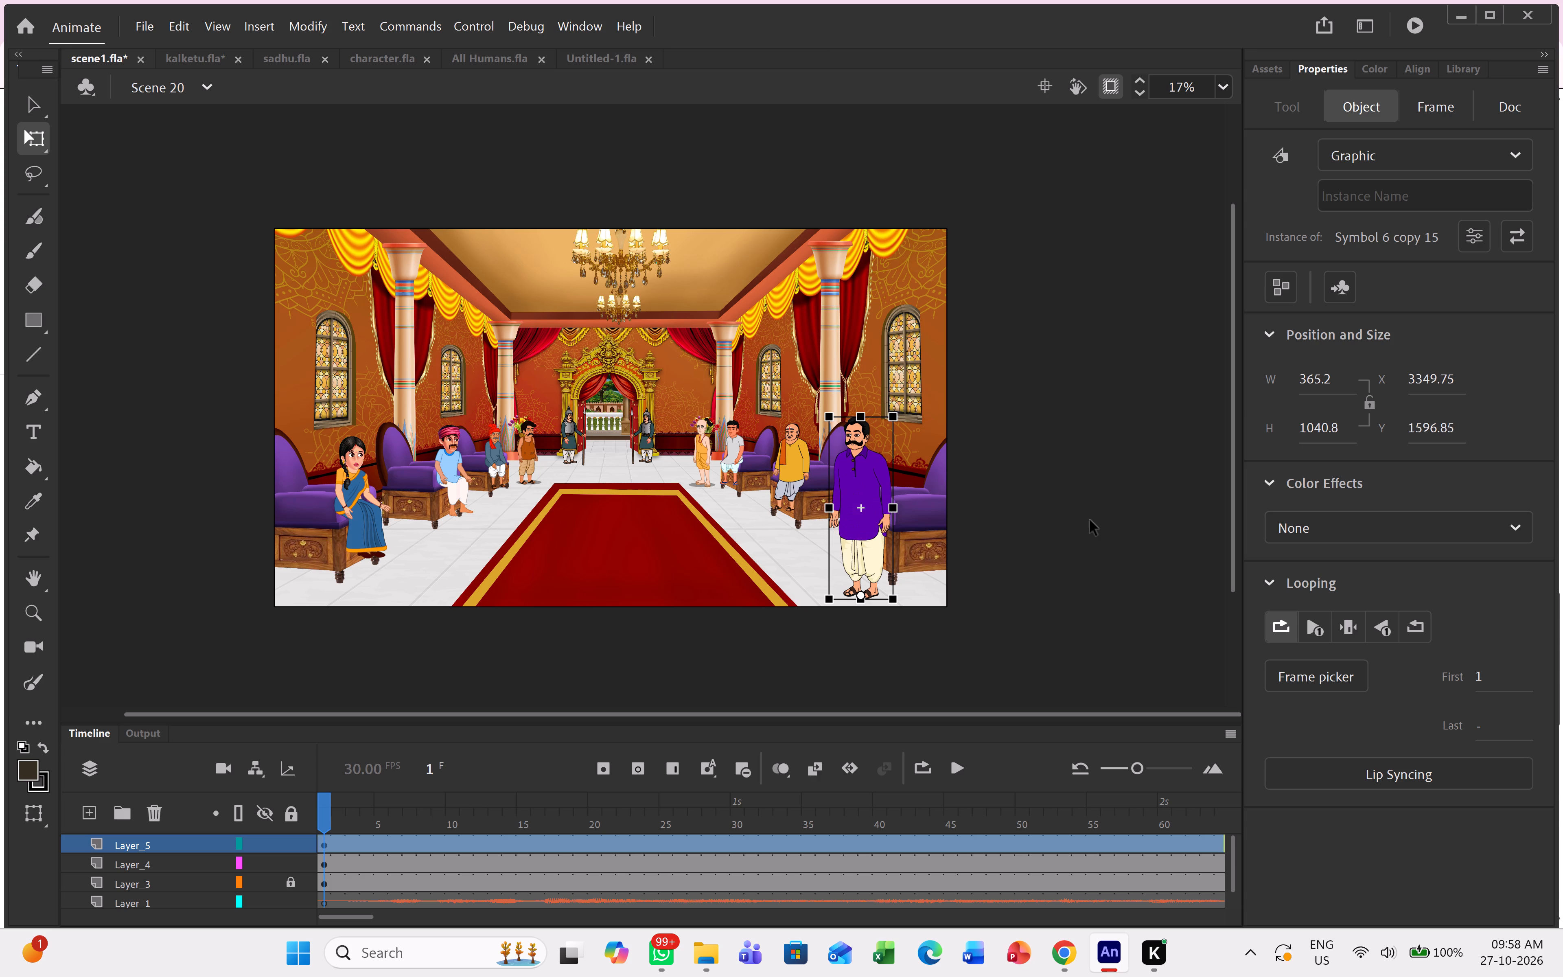
left_click(1090, 520)
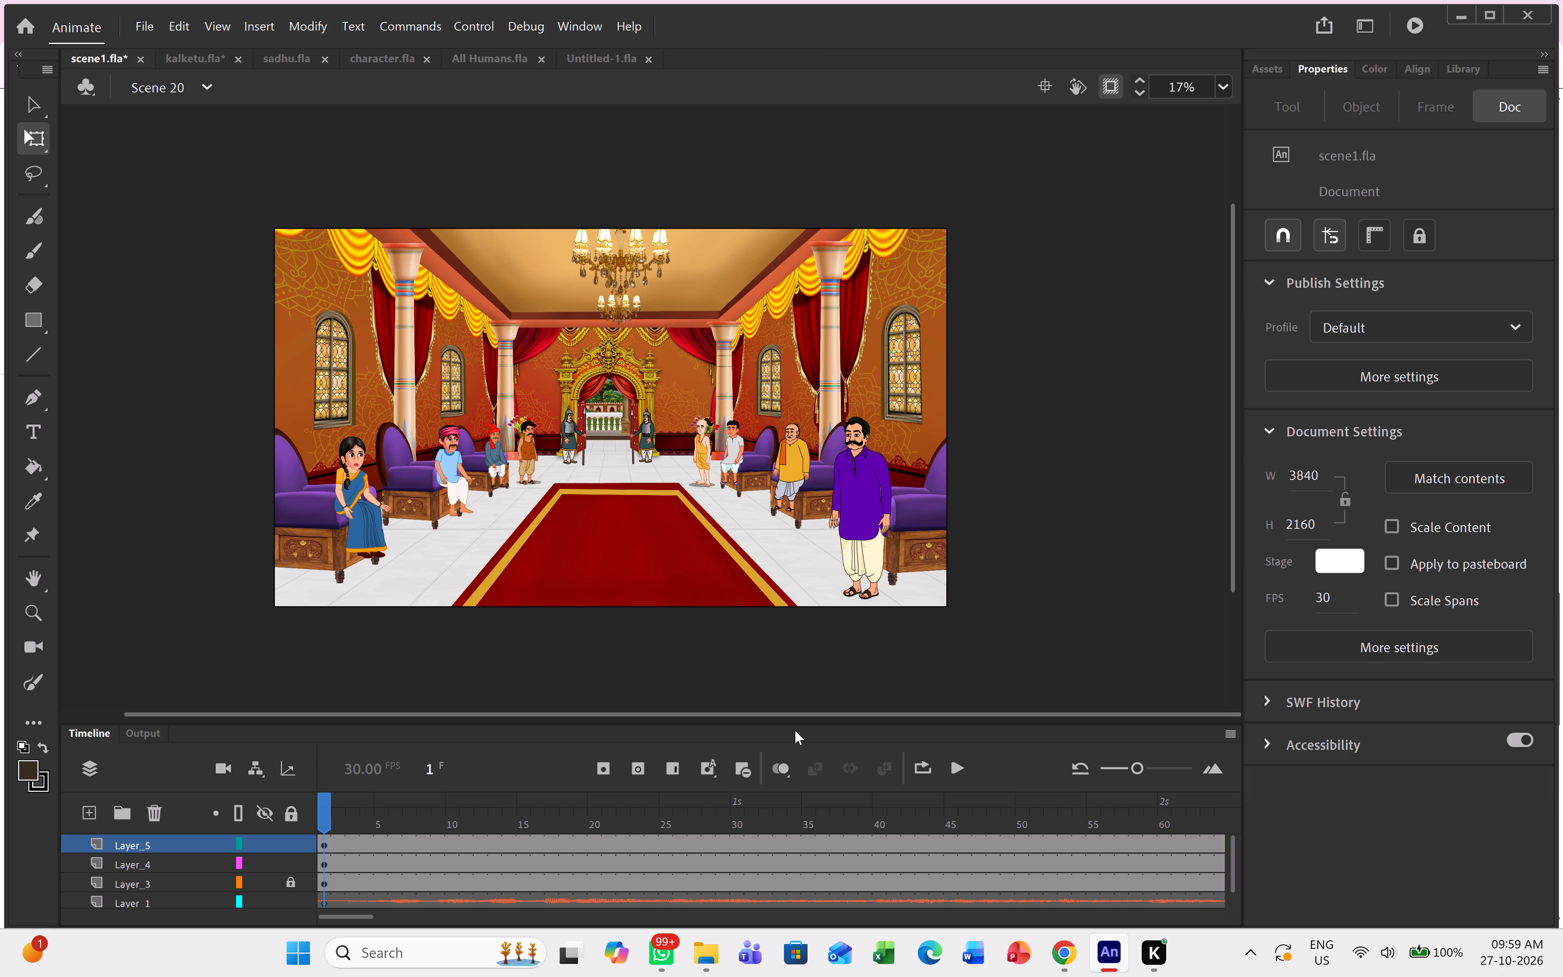
Play the Scene 20 timeline to preview the characters' motion, stop it, and return to frame 1.
left_click(956, 771)
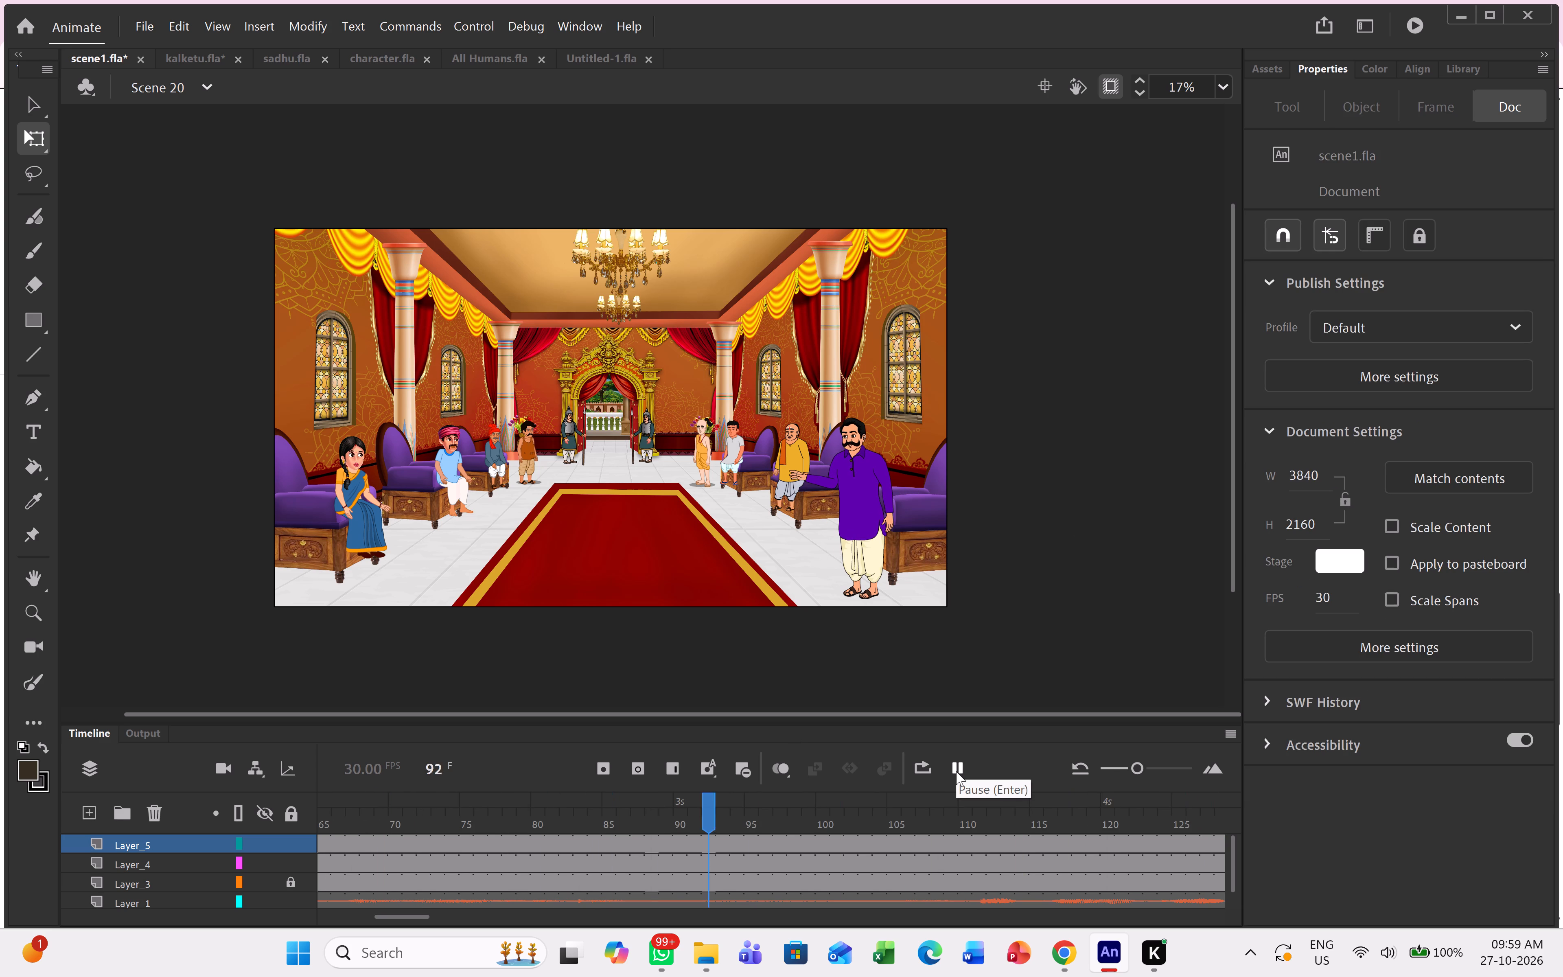
left_click(956, 771)
right_click(956, 771)
left_click_drag(963, 804, 106, 846)
right_click(963, 804)
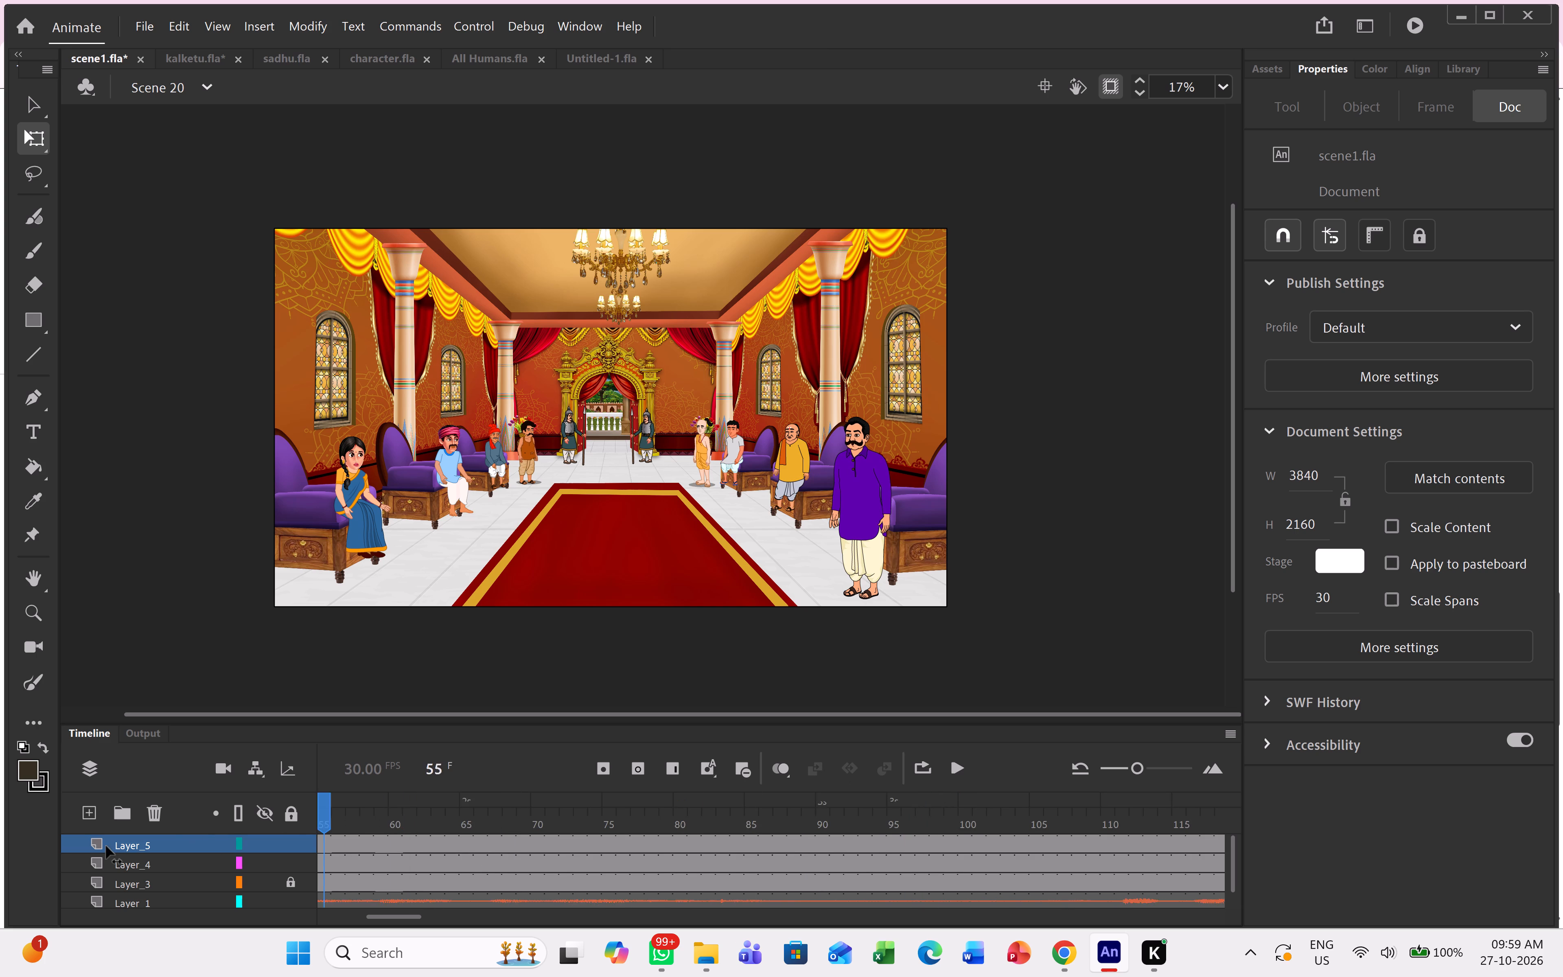
left_click_drag(106, 846, 99, 849)
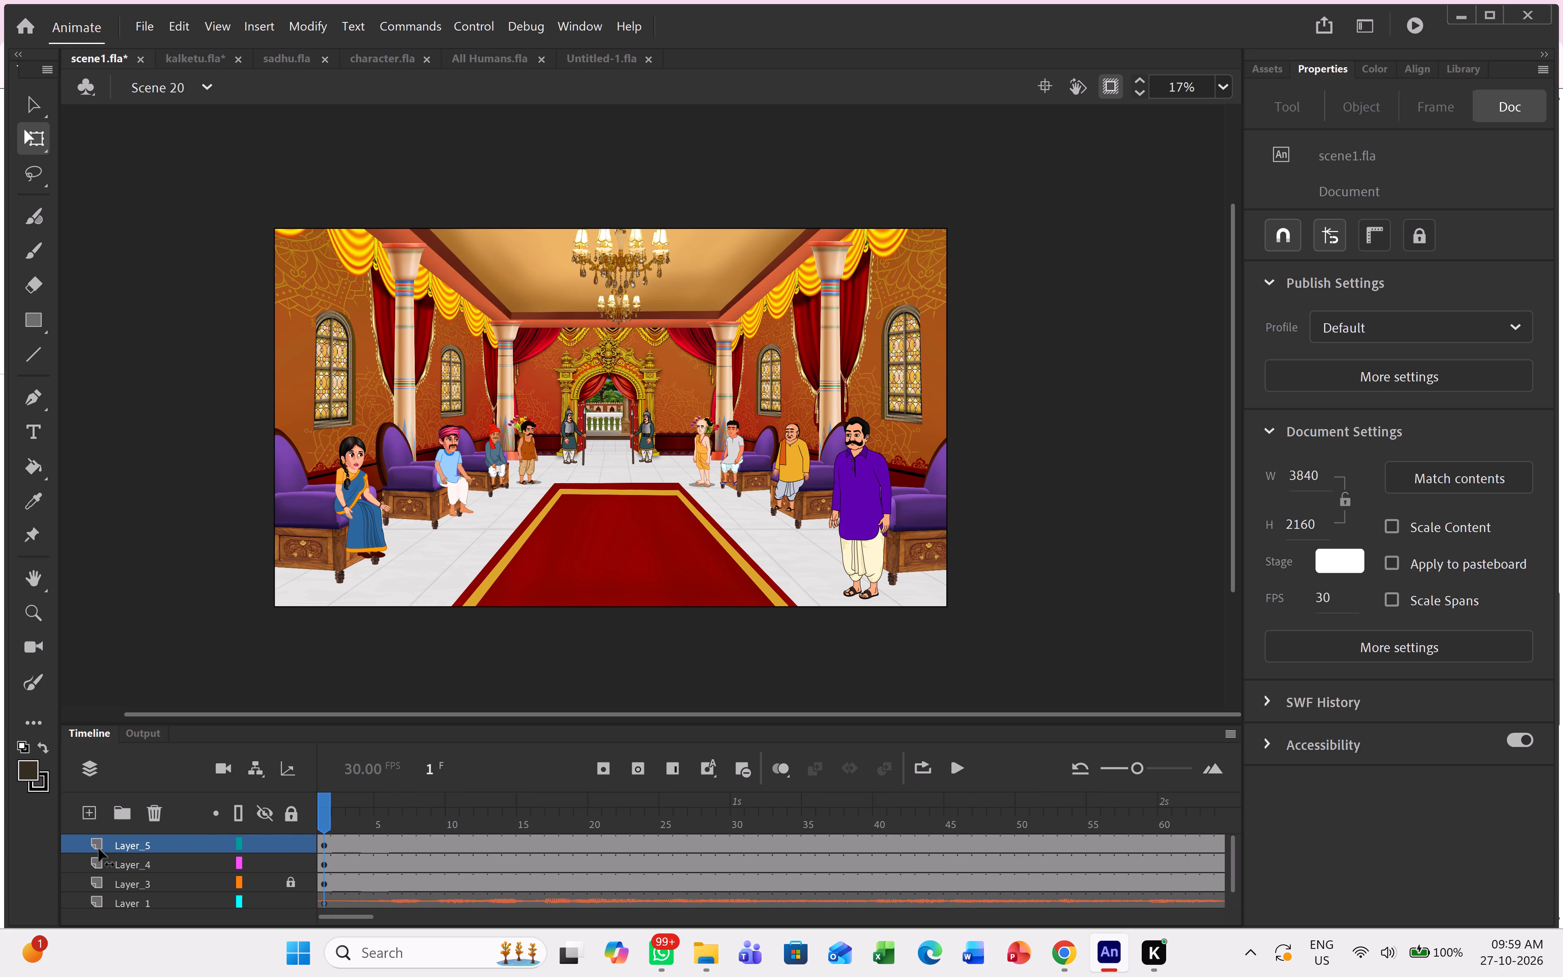
left_click_drag(99, 849, 98, 850)
Cut all the court characters from Layer_5.
left_click(136, 843)
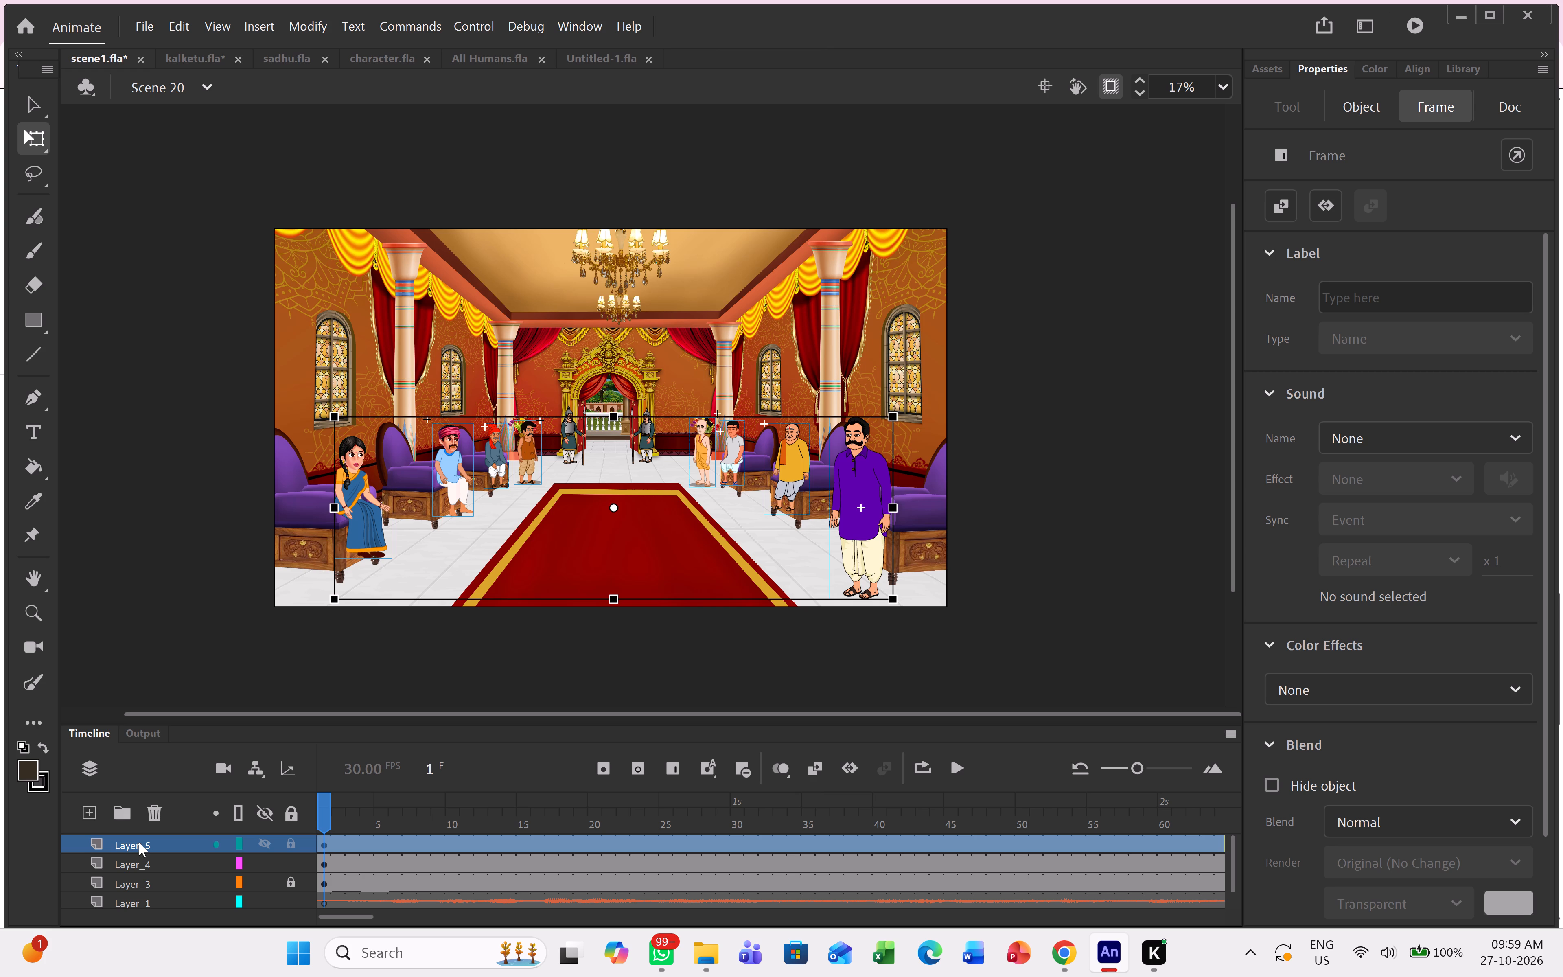
key("ctrl+x")
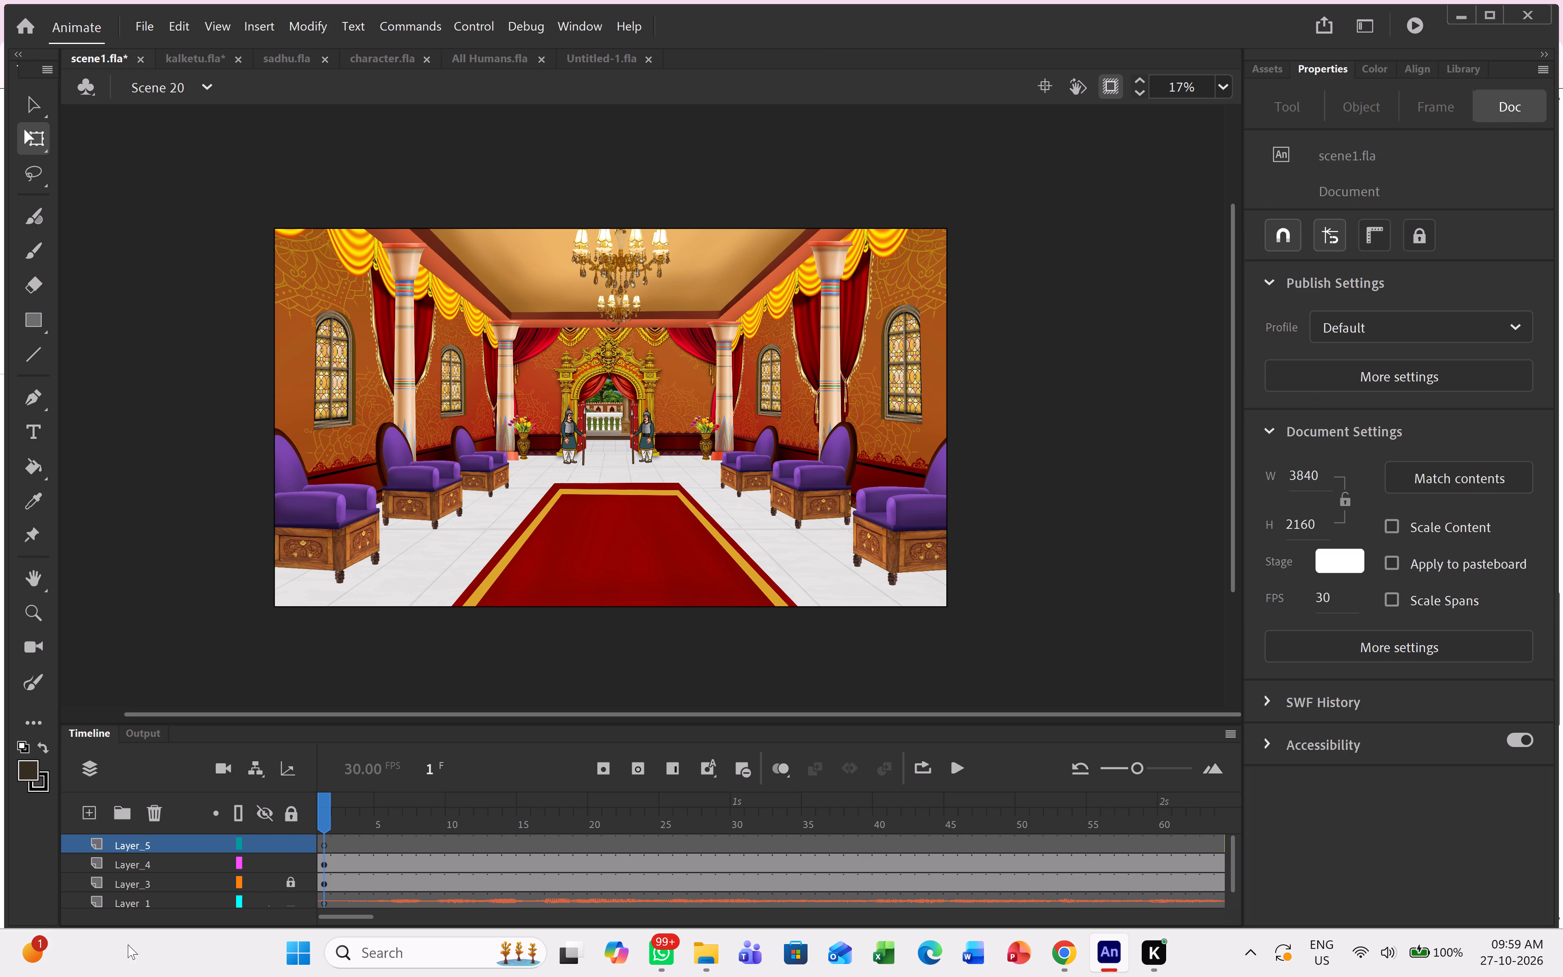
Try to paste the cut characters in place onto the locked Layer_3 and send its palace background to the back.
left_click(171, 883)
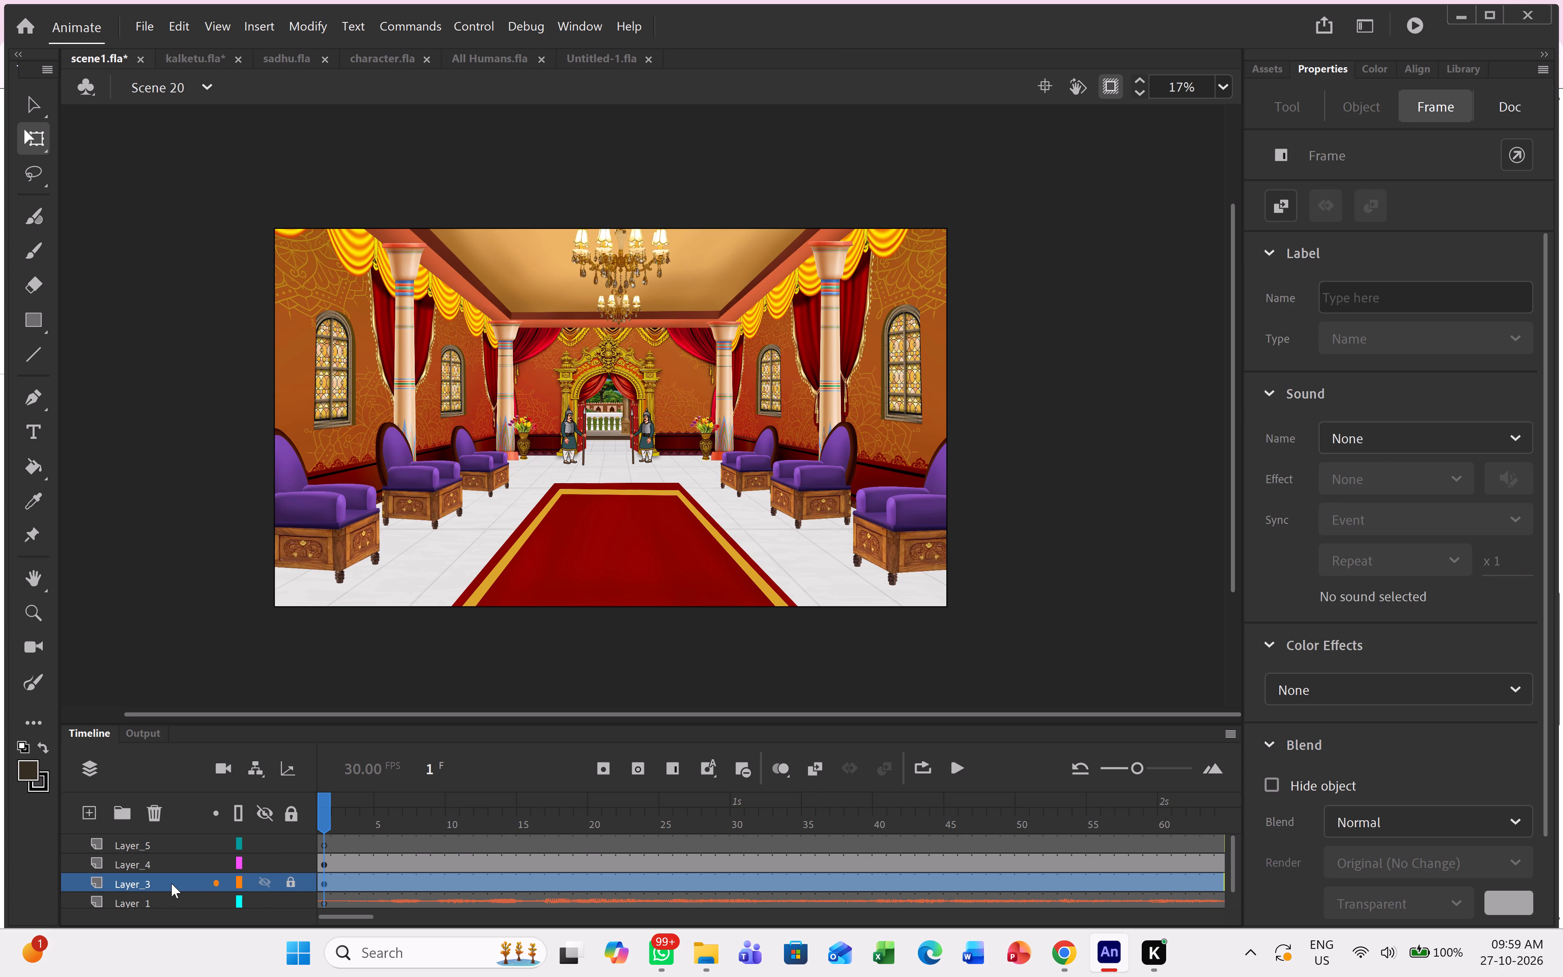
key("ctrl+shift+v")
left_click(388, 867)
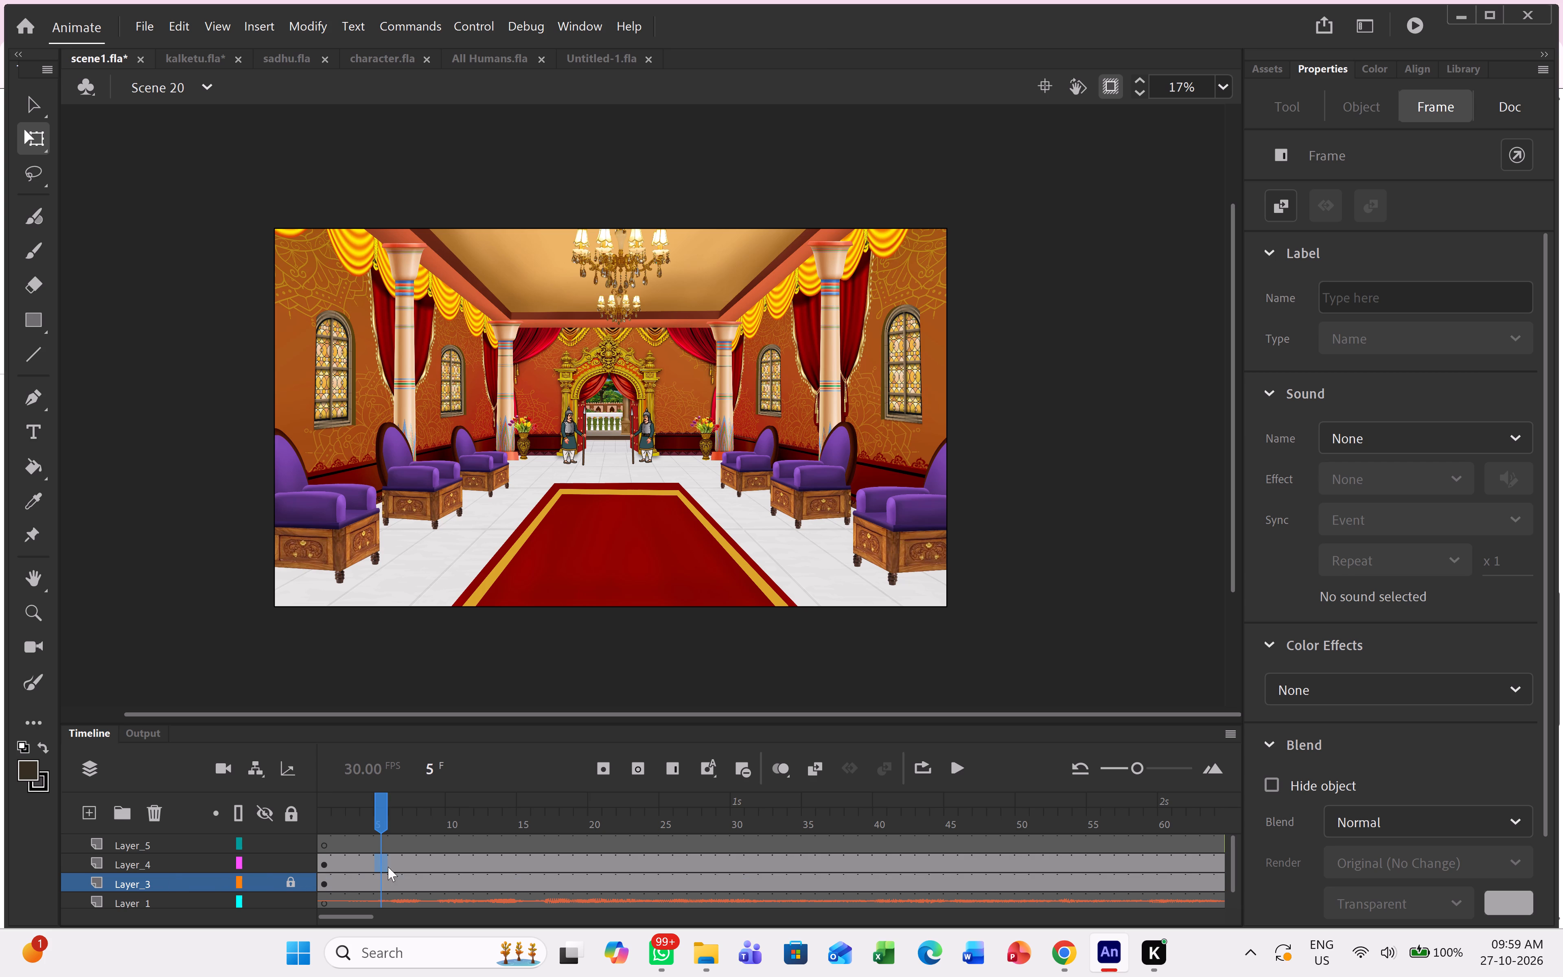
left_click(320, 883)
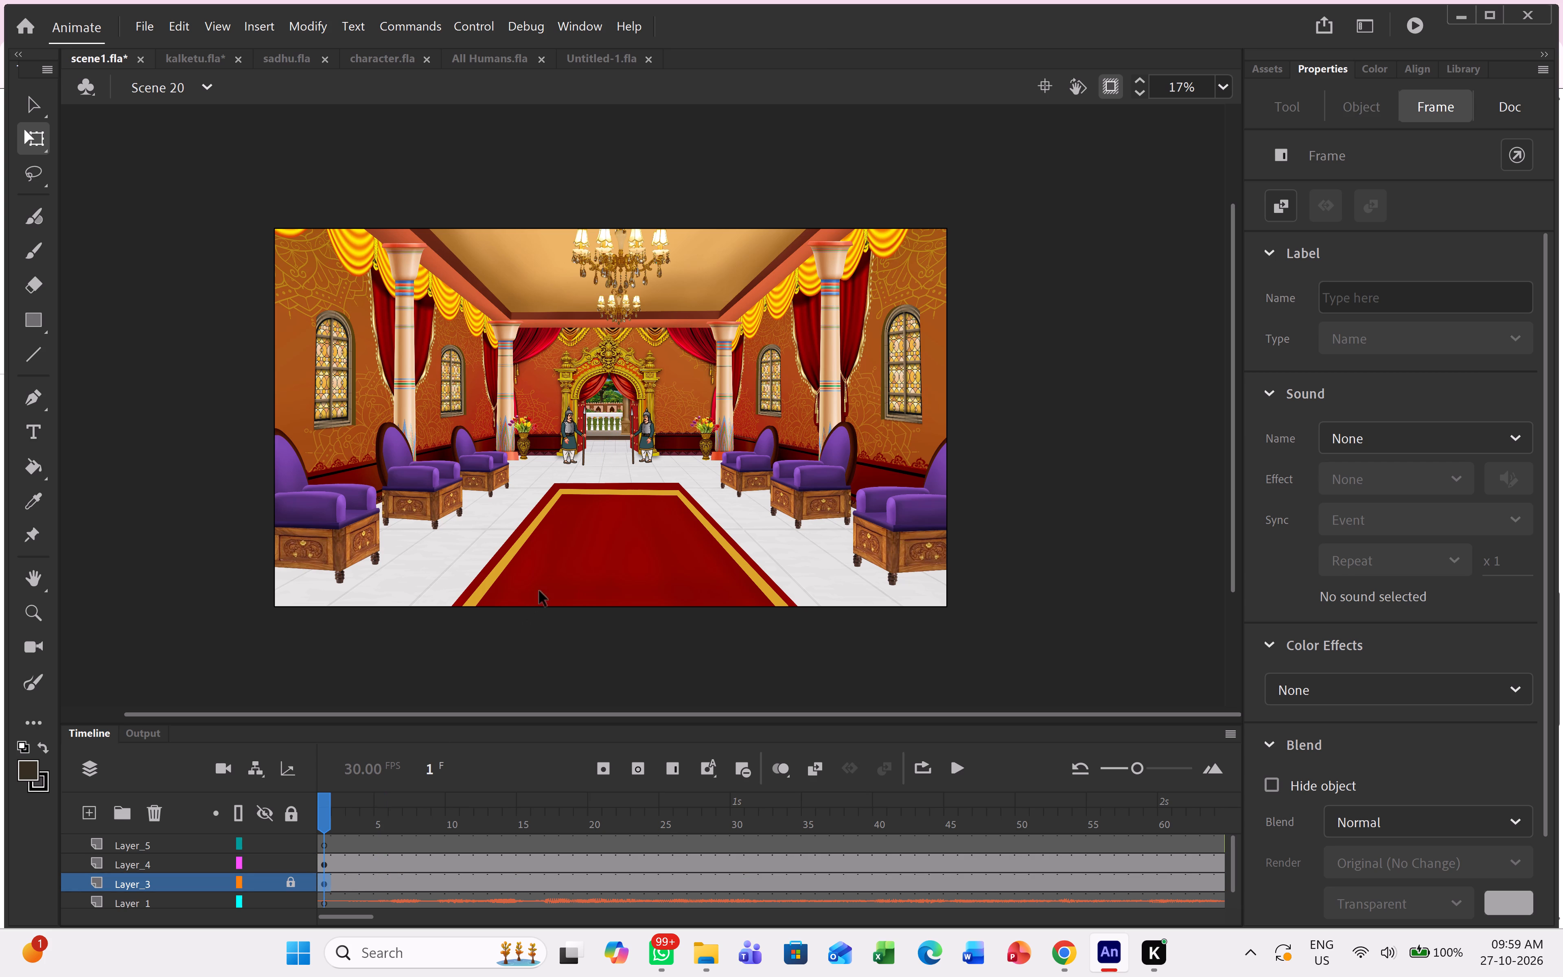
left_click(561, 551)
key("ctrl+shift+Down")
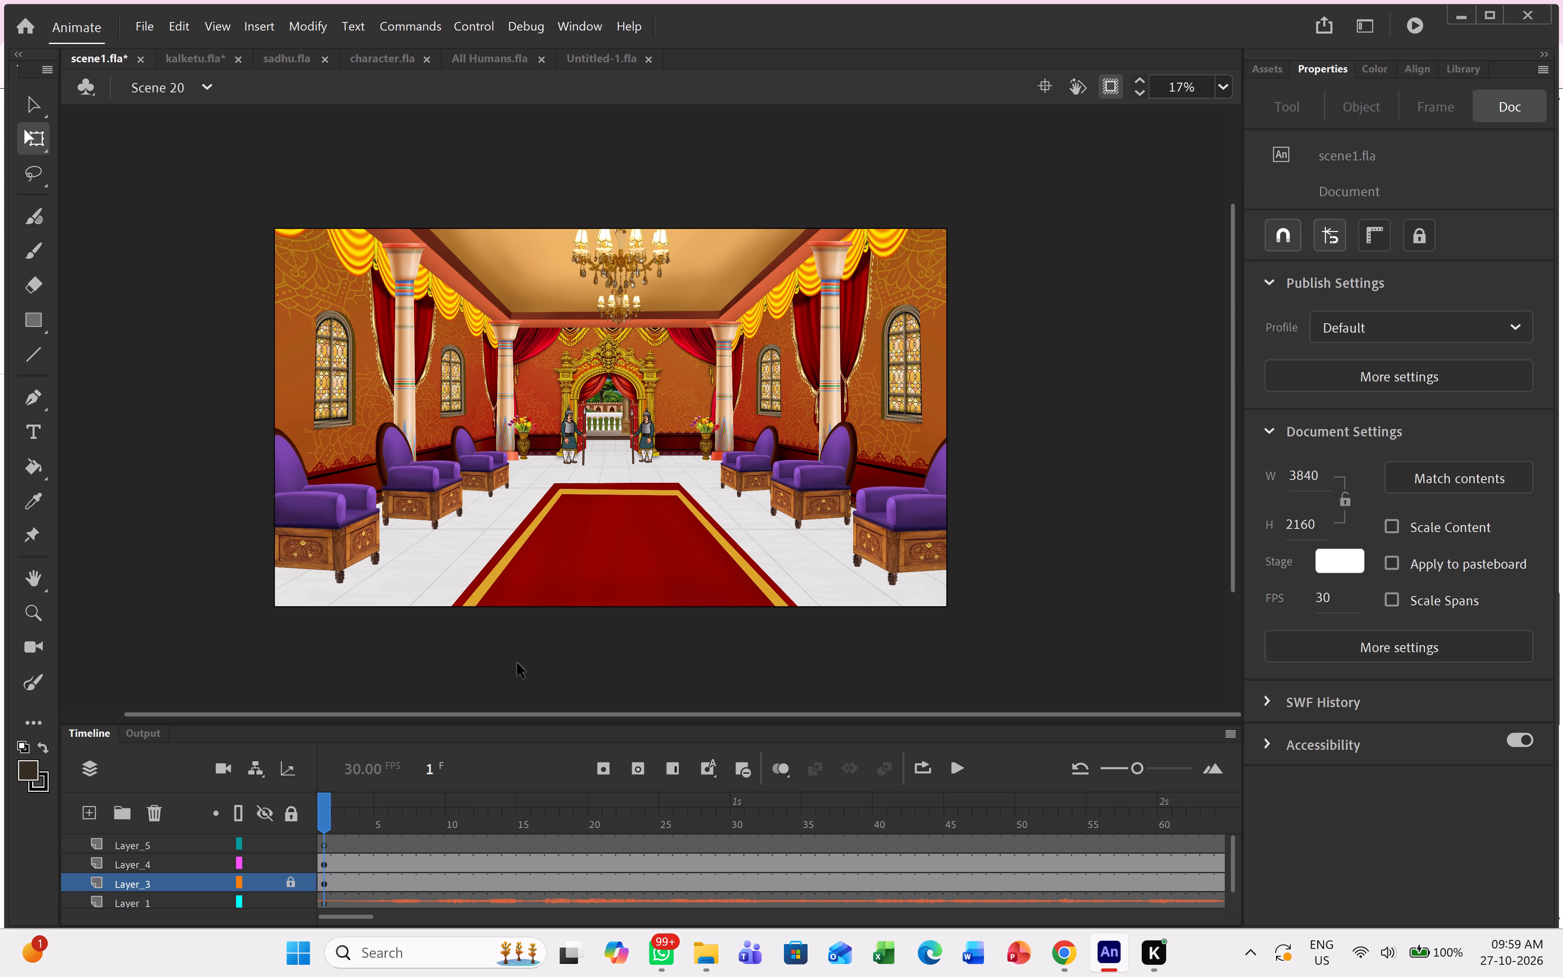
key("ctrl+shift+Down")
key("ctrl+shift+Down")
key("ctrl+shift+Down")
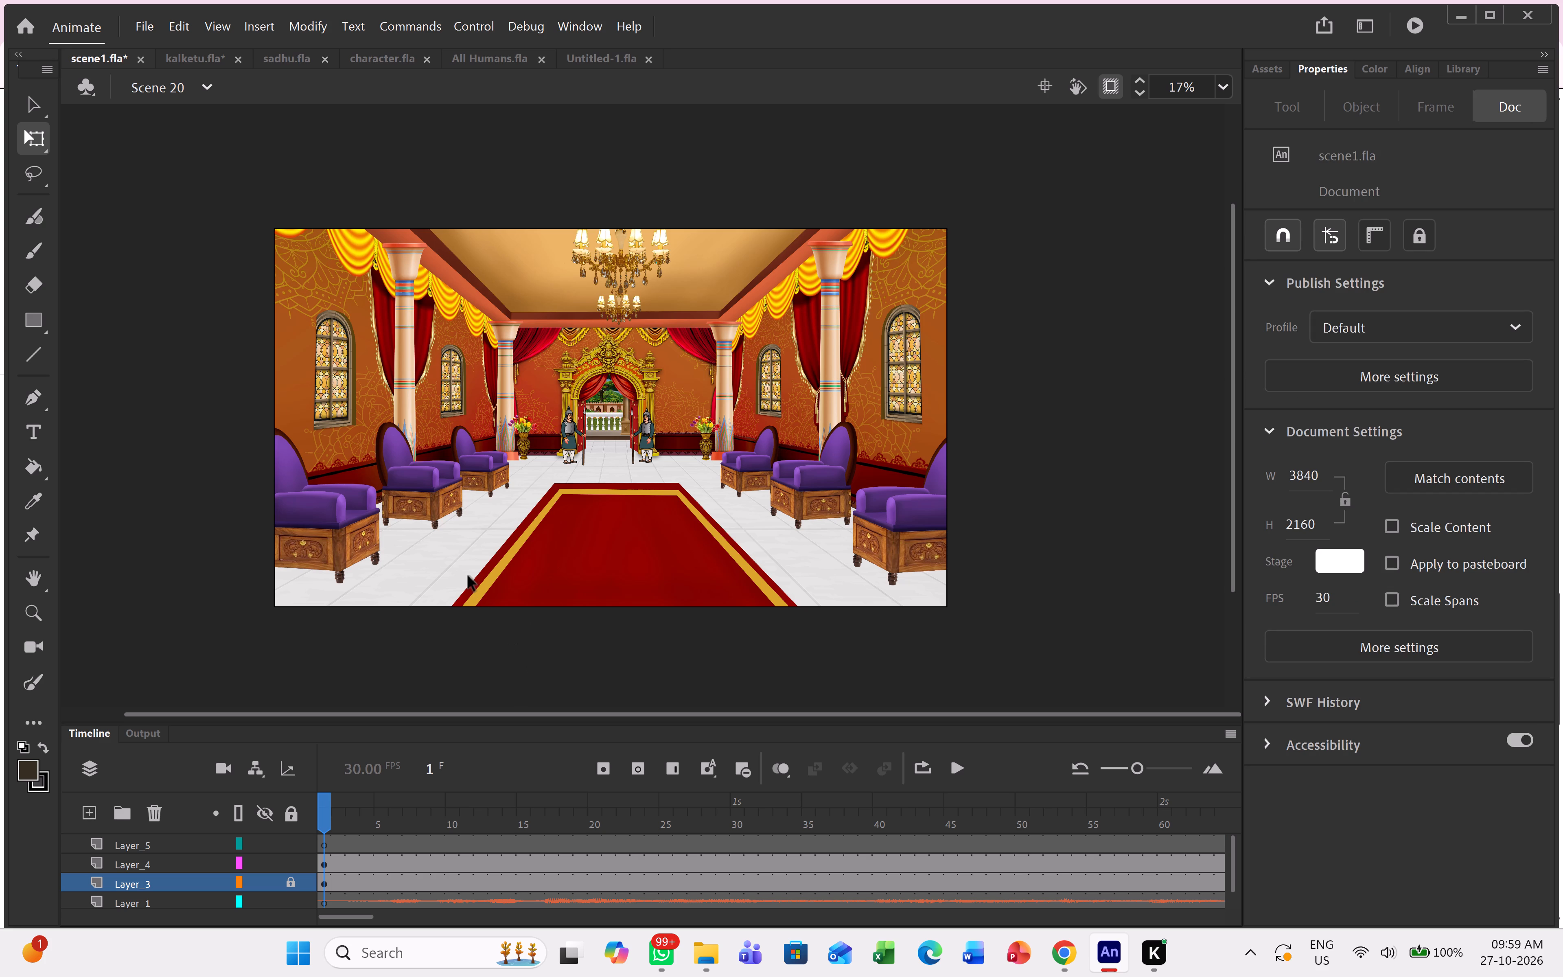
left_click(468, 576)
Unlock Layer_3 and paste the cut court characters in place over its palace background.
left_click(287, 883)
left_click(146, 881)
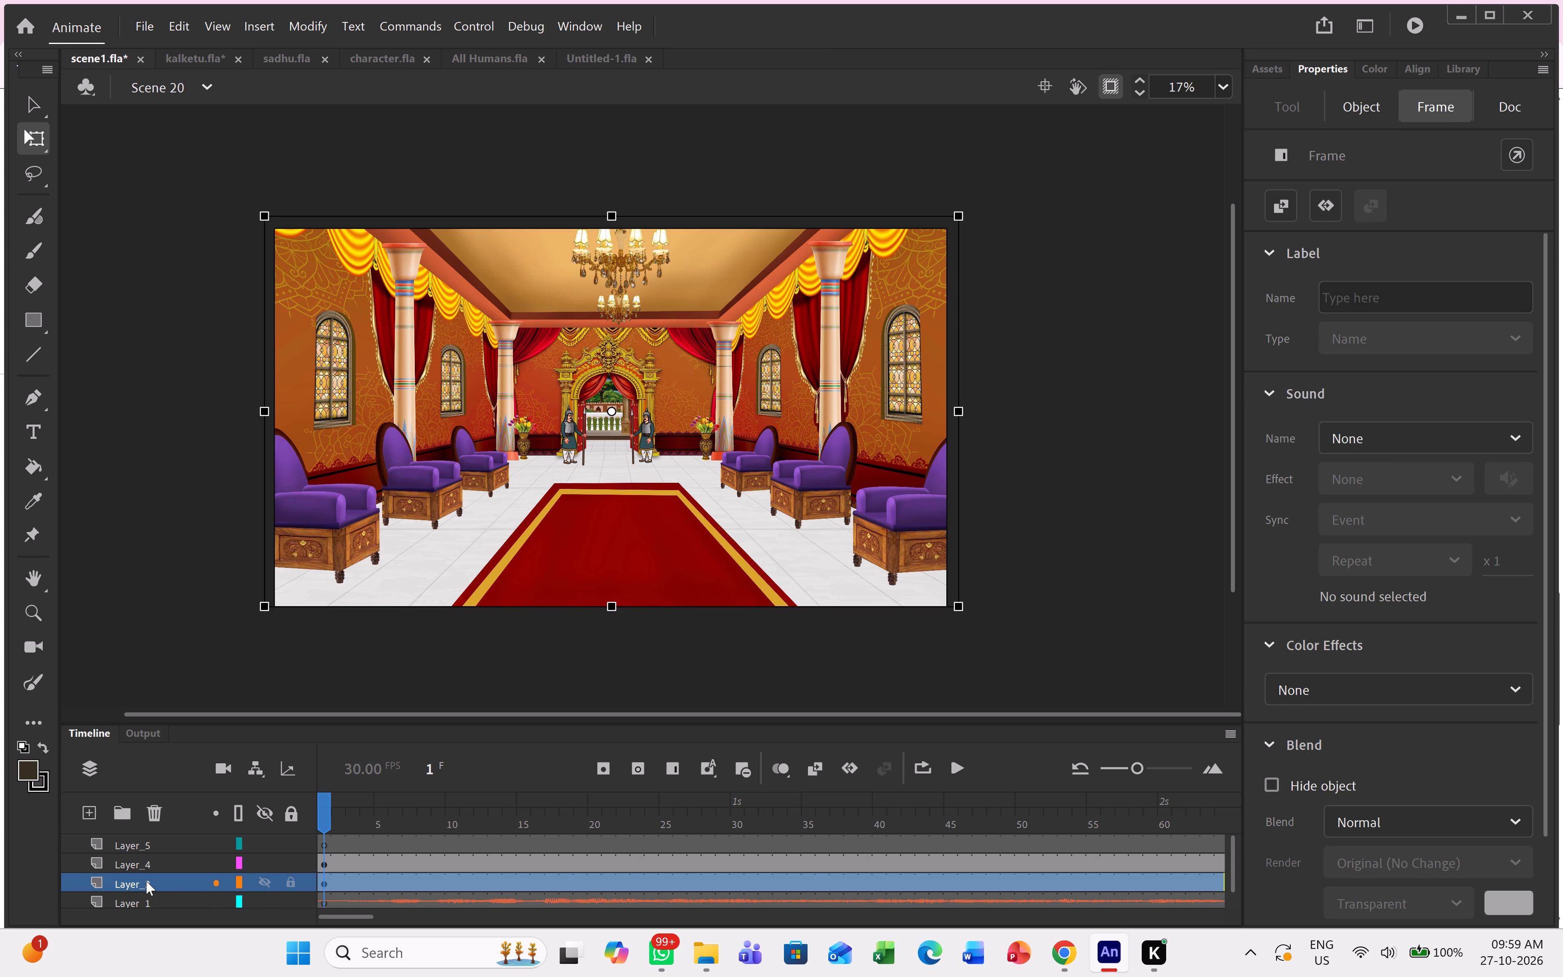
key("ctrl+shift+v")
left_click(471, 580)
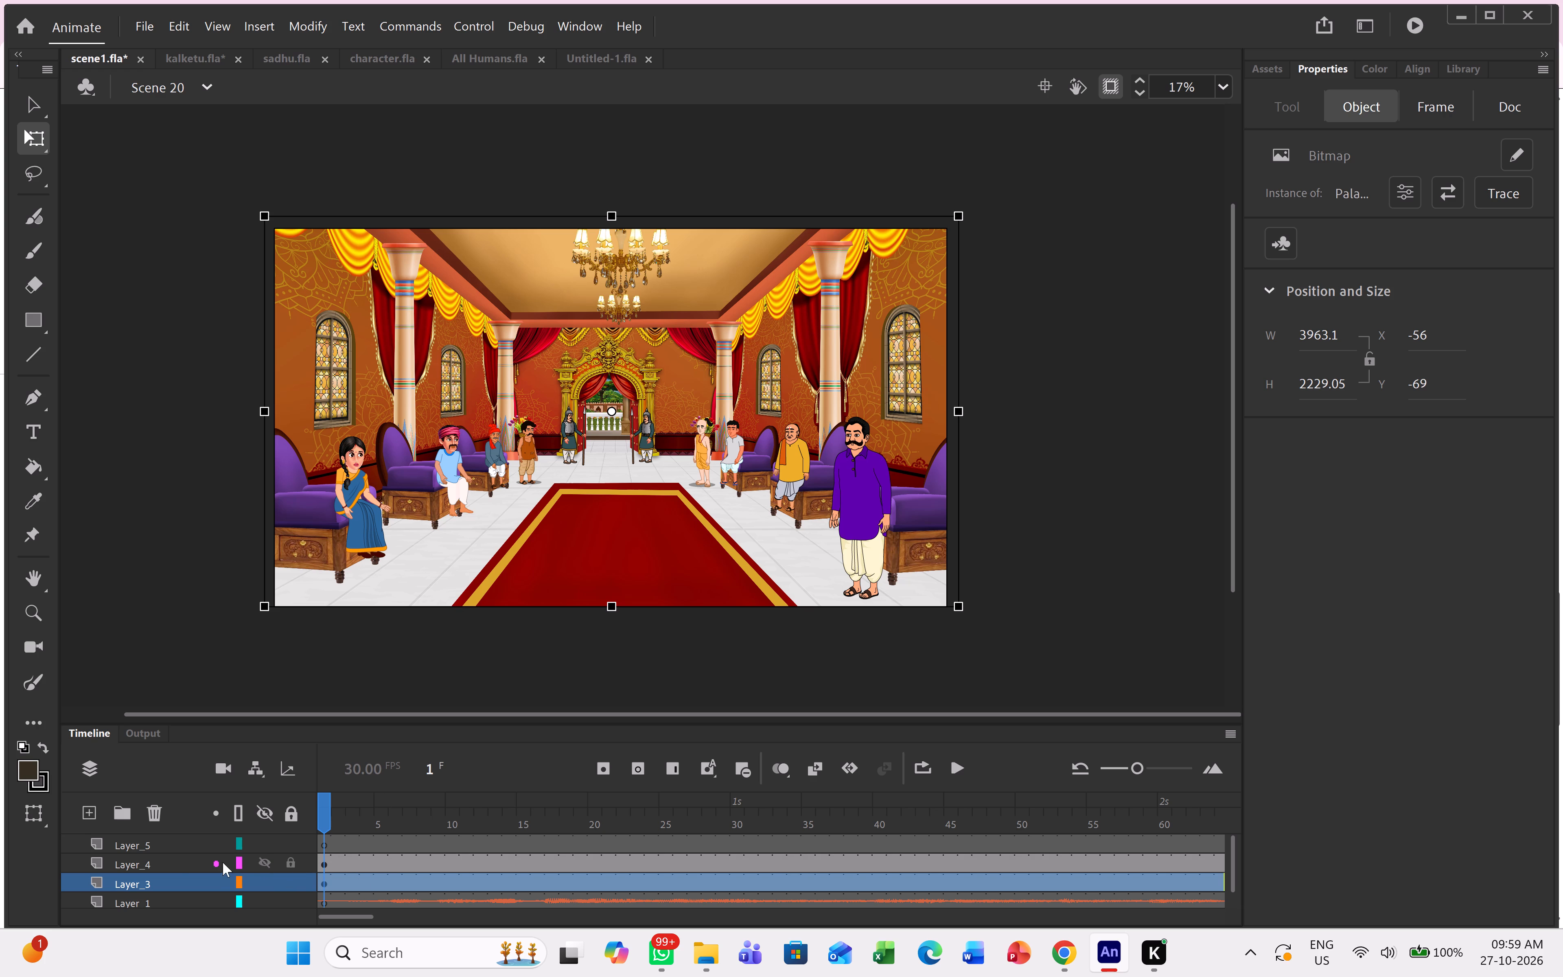
Cut the guards and the other Layer_4 artwork at the palace doorway and paste it in place onto Layer_3.
left_click(172, 864)
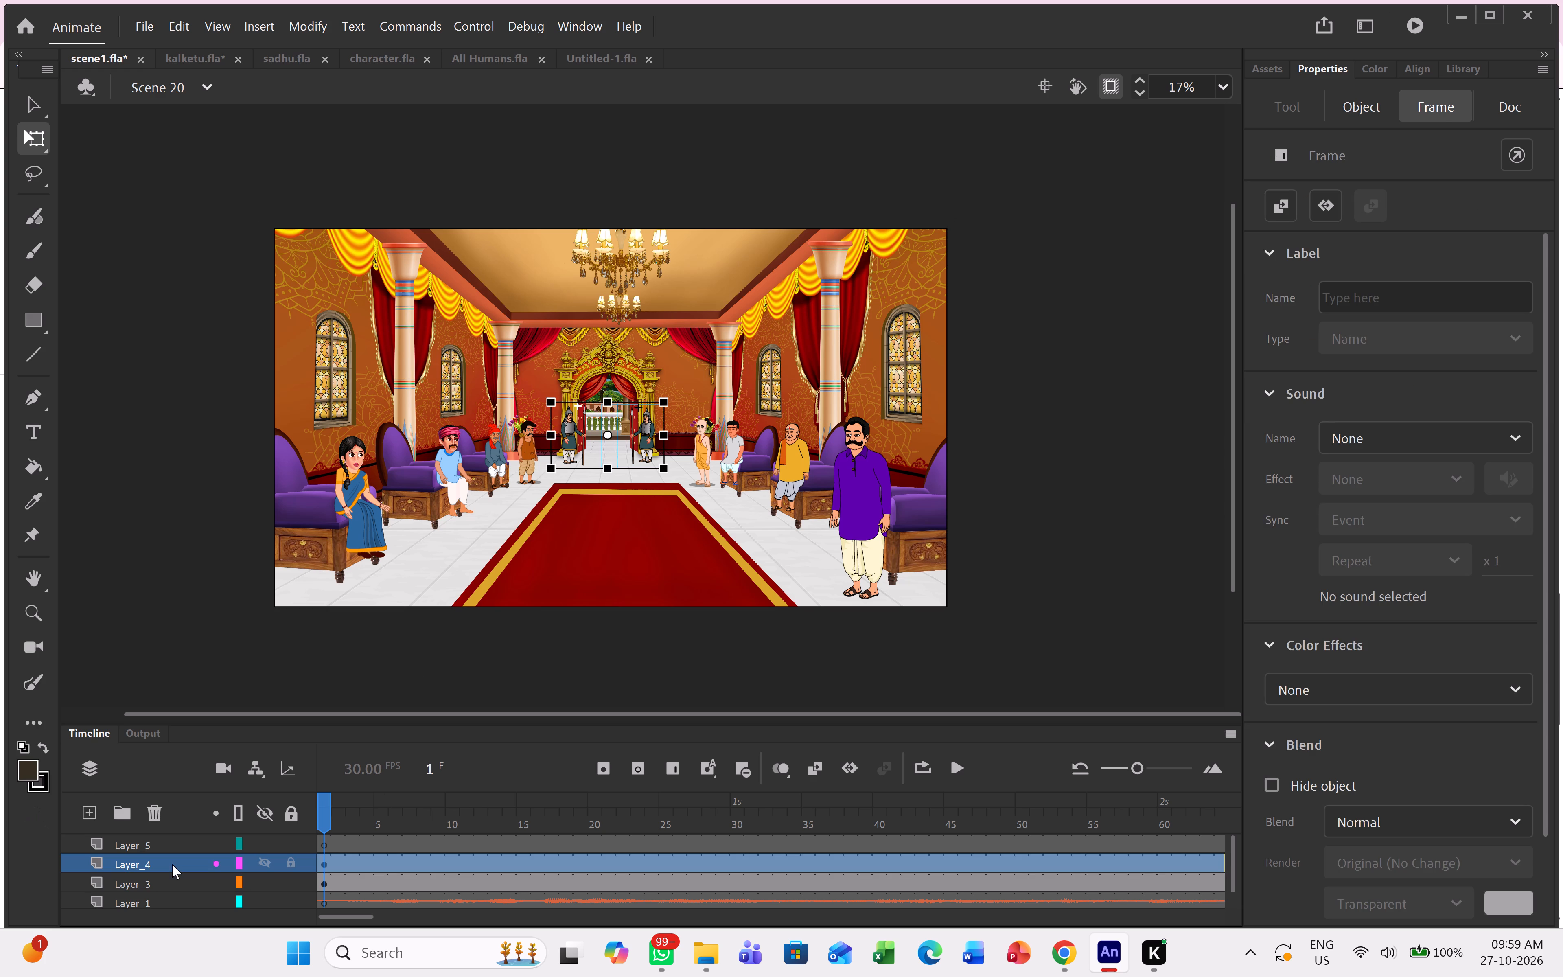
key("ctrl+x")
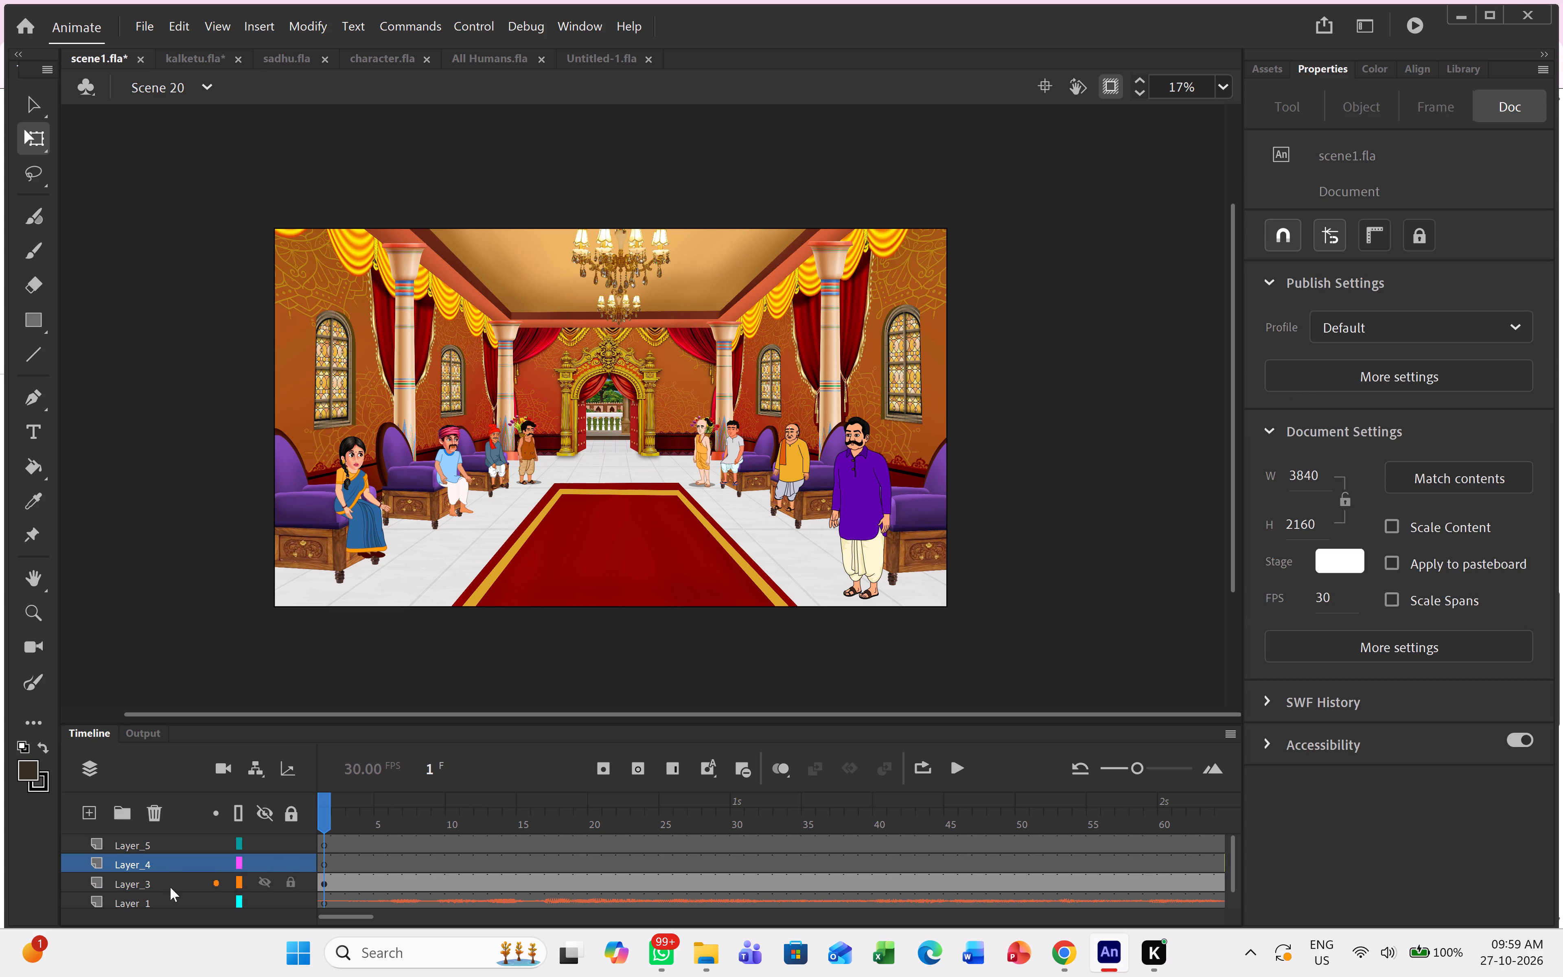
left_click(170, 887)
key("ctrl+shift+v")
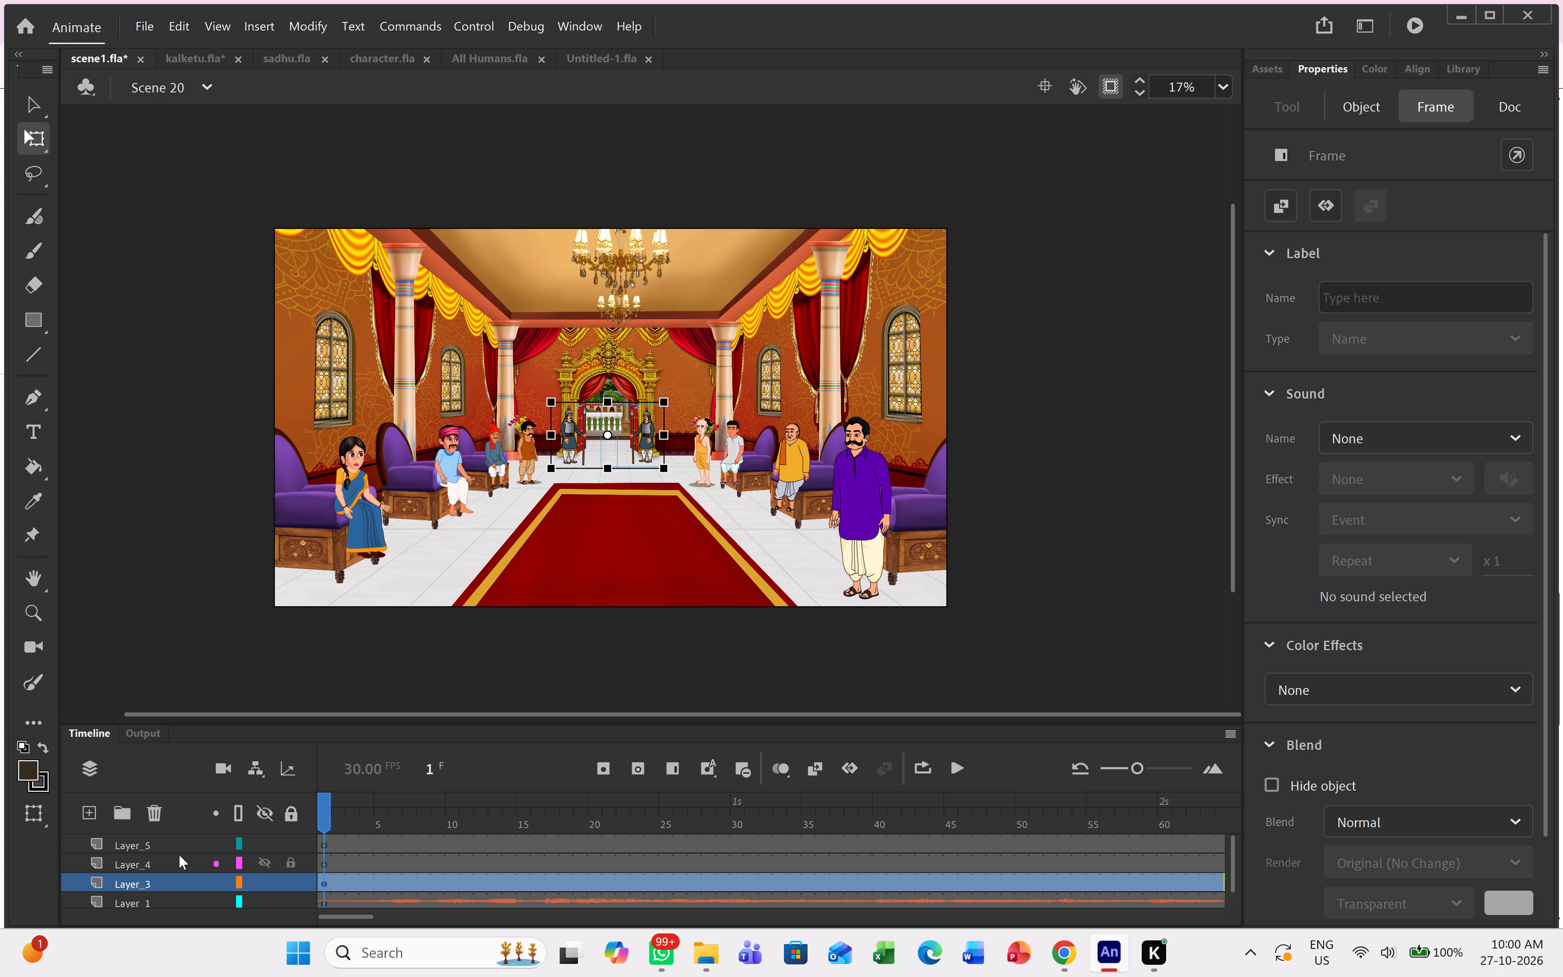
Convert the pasted guards and doorway artwork into one graphic symbol and deselect it.
key("F8")
key("Return")
left_click(329, 657)
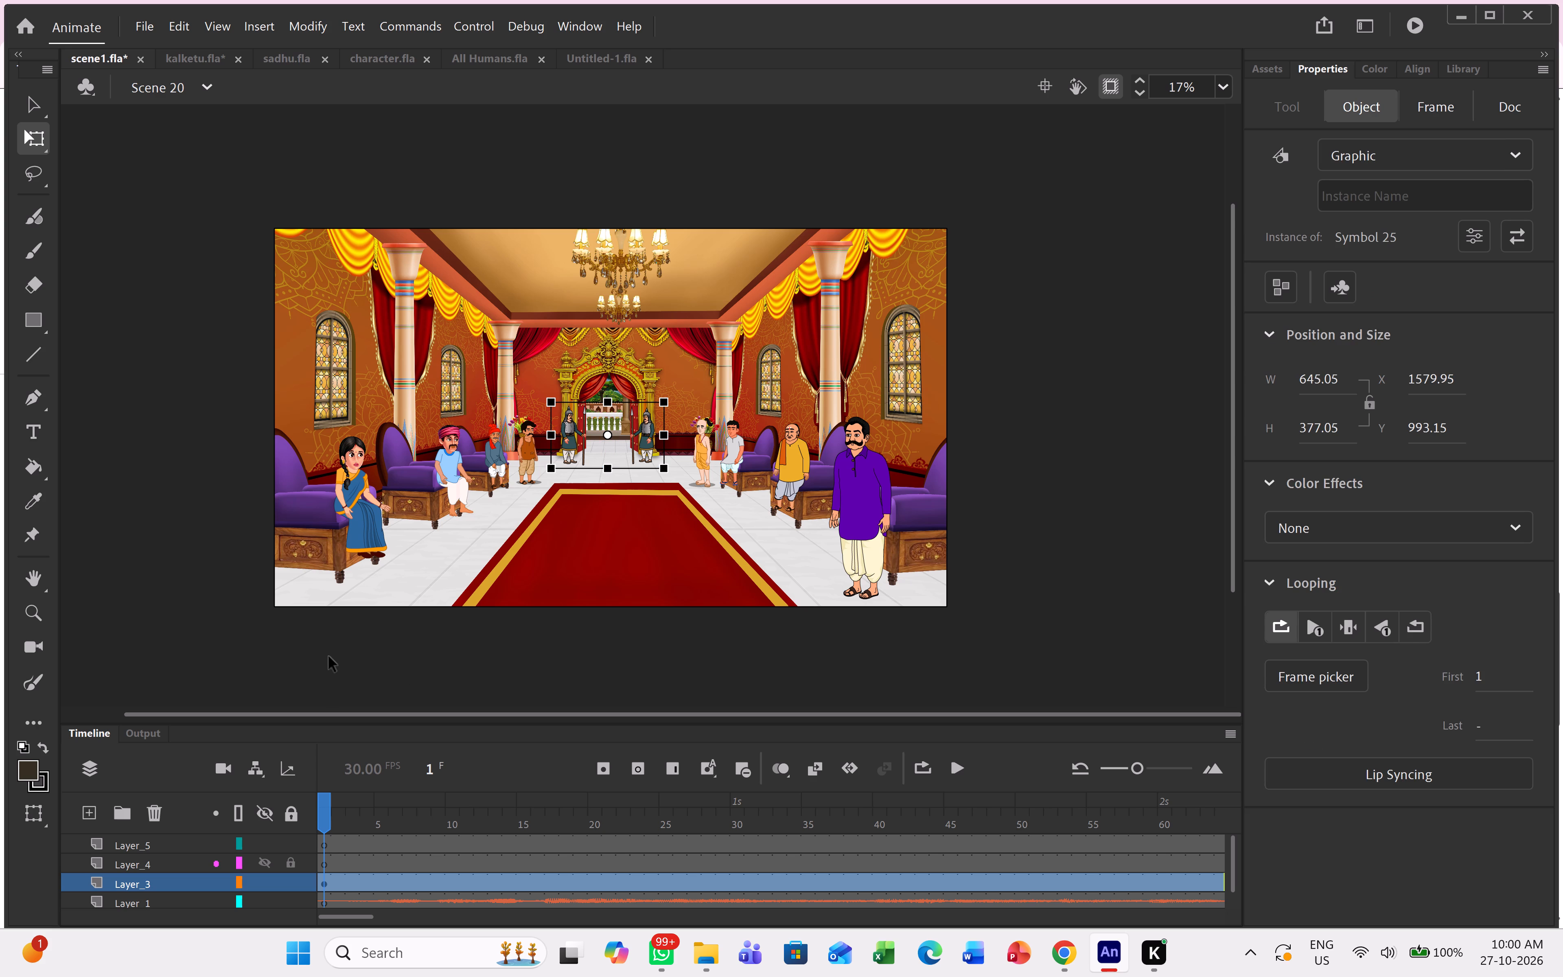
Select everything on Layer_3 at frame 1, background and characters included, and convert it into one graphic symbol.
left_click(325, 886)
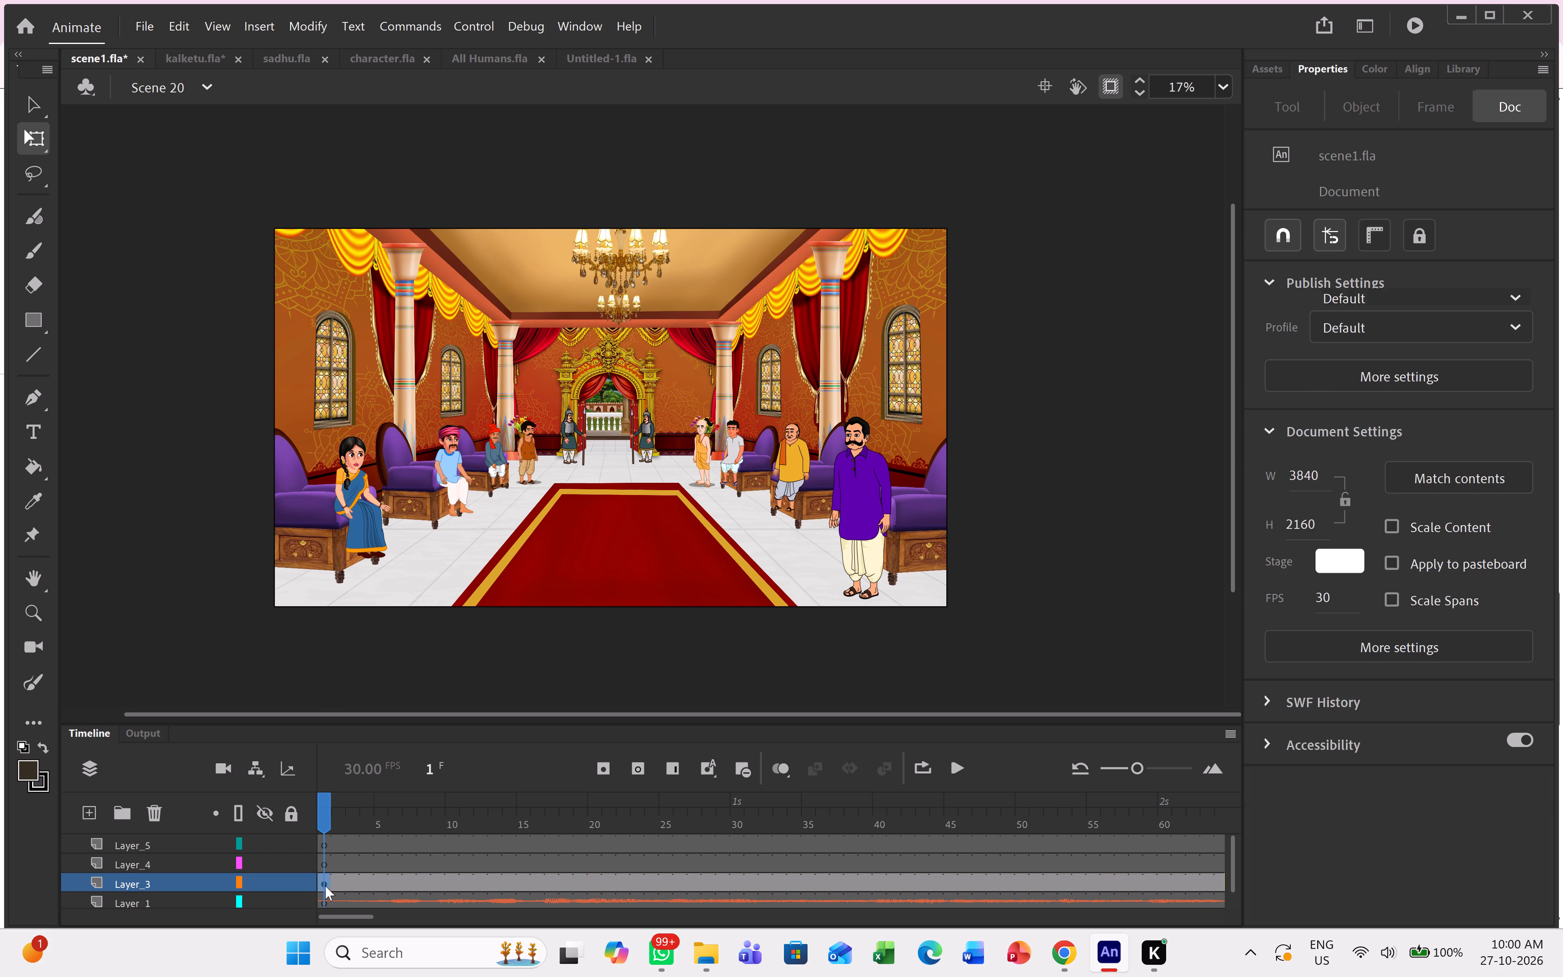
key("F8")
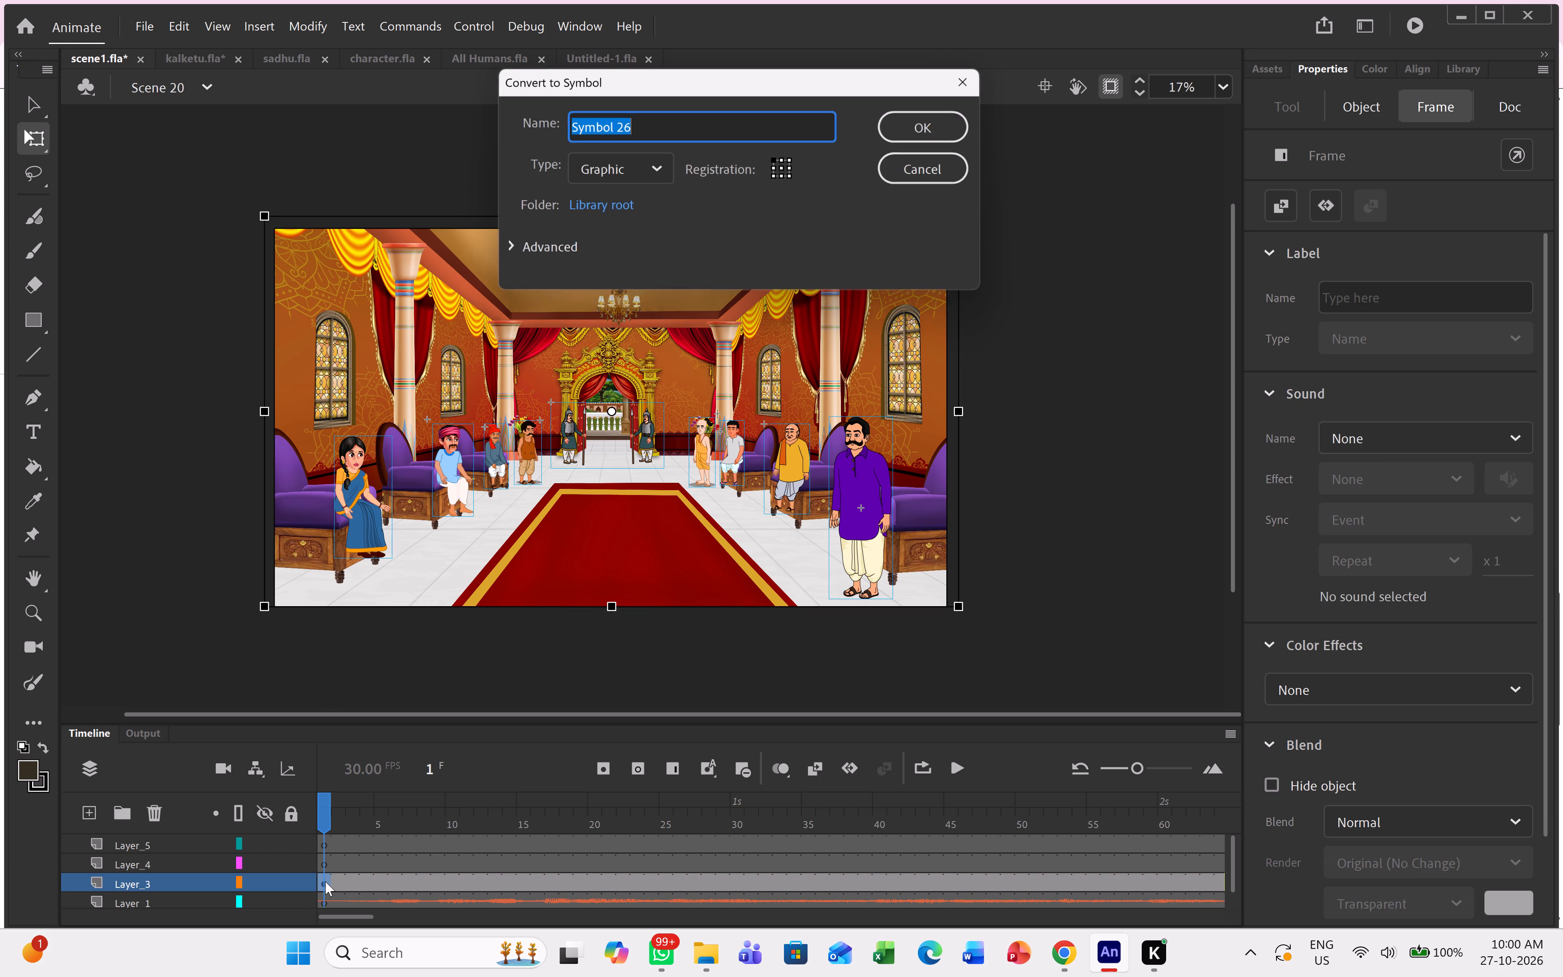
key("Return")
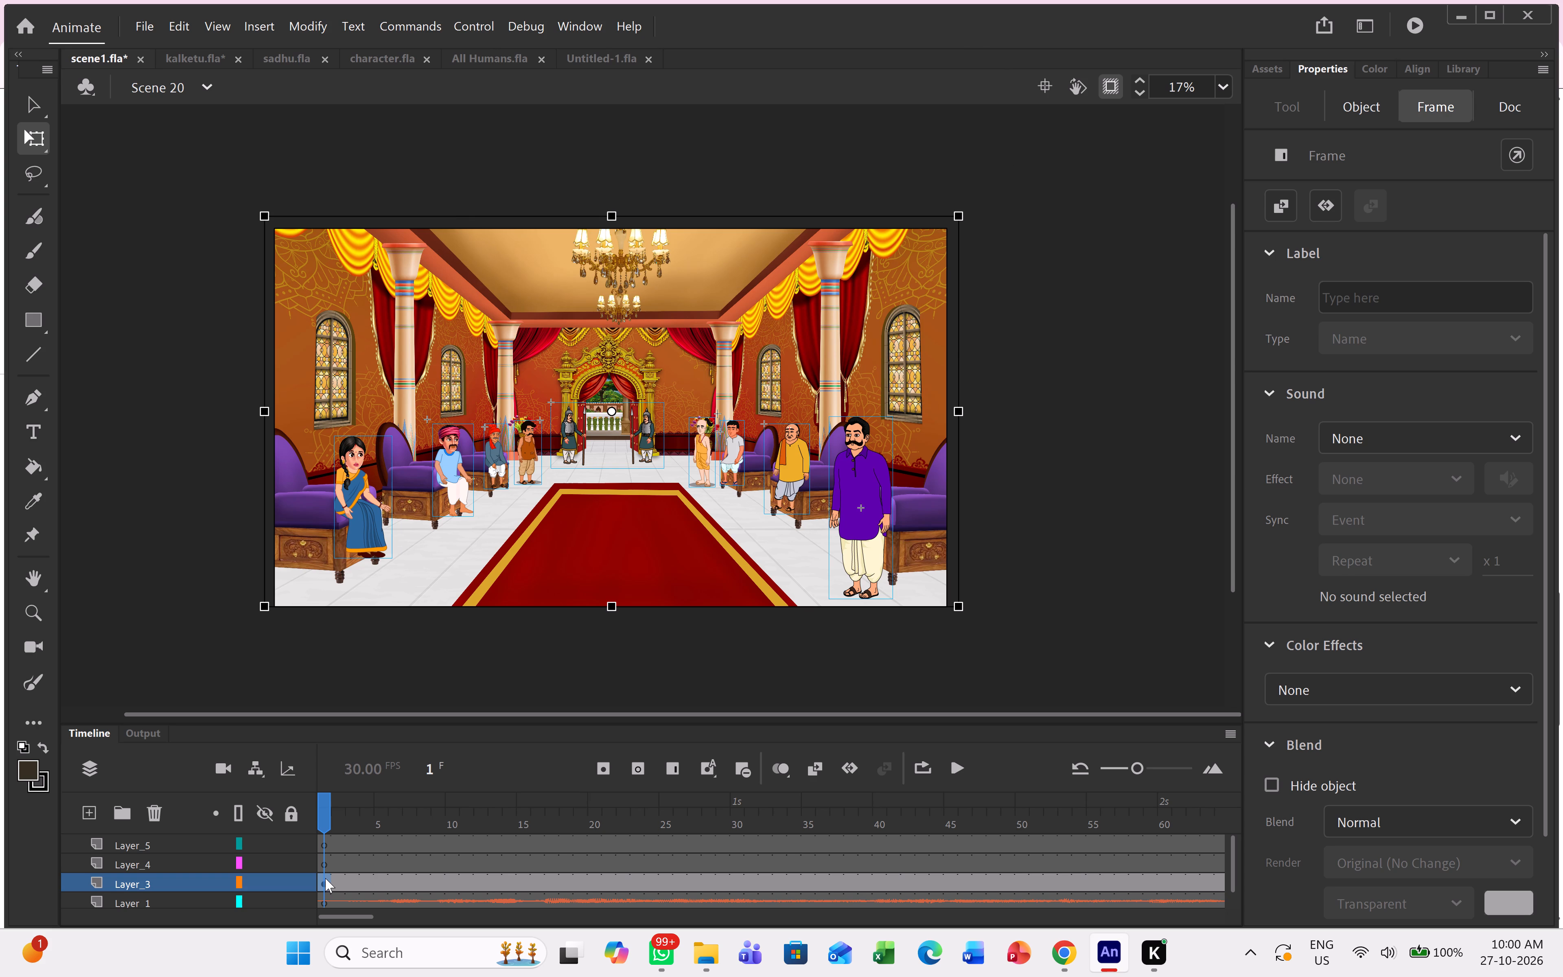
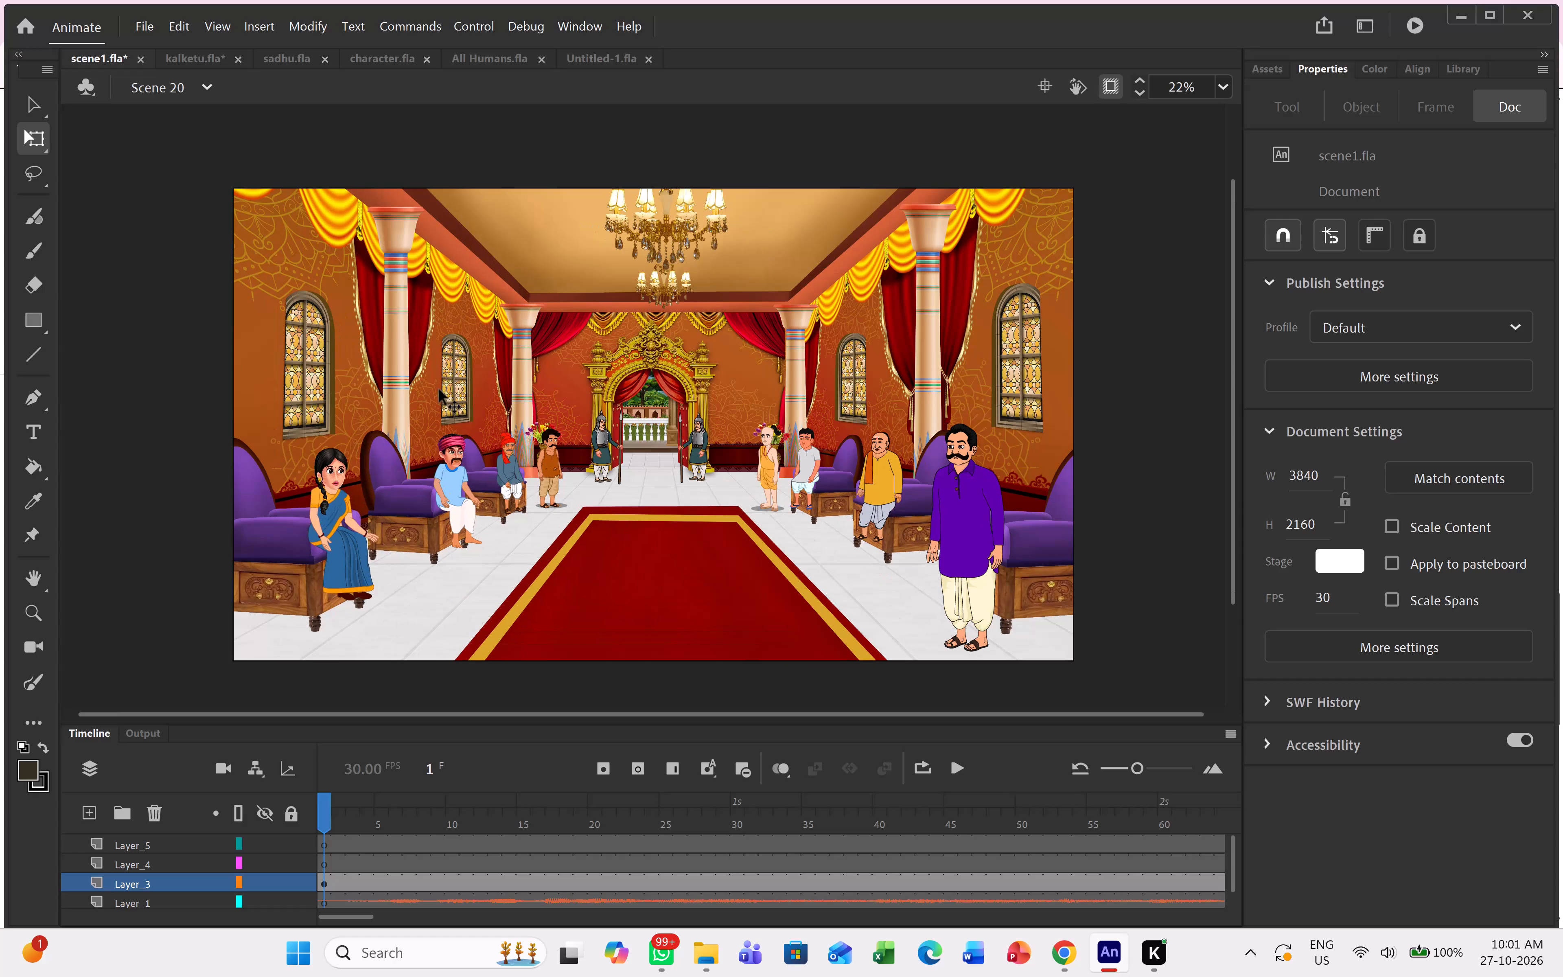
In sadhu.fla, open the front-facing standing sadhu's graphic symbol and scrub its first 14 frames to examine the animation.
scroll(552, 510, "down", 1)
scroll(555, 495, "up", 1)
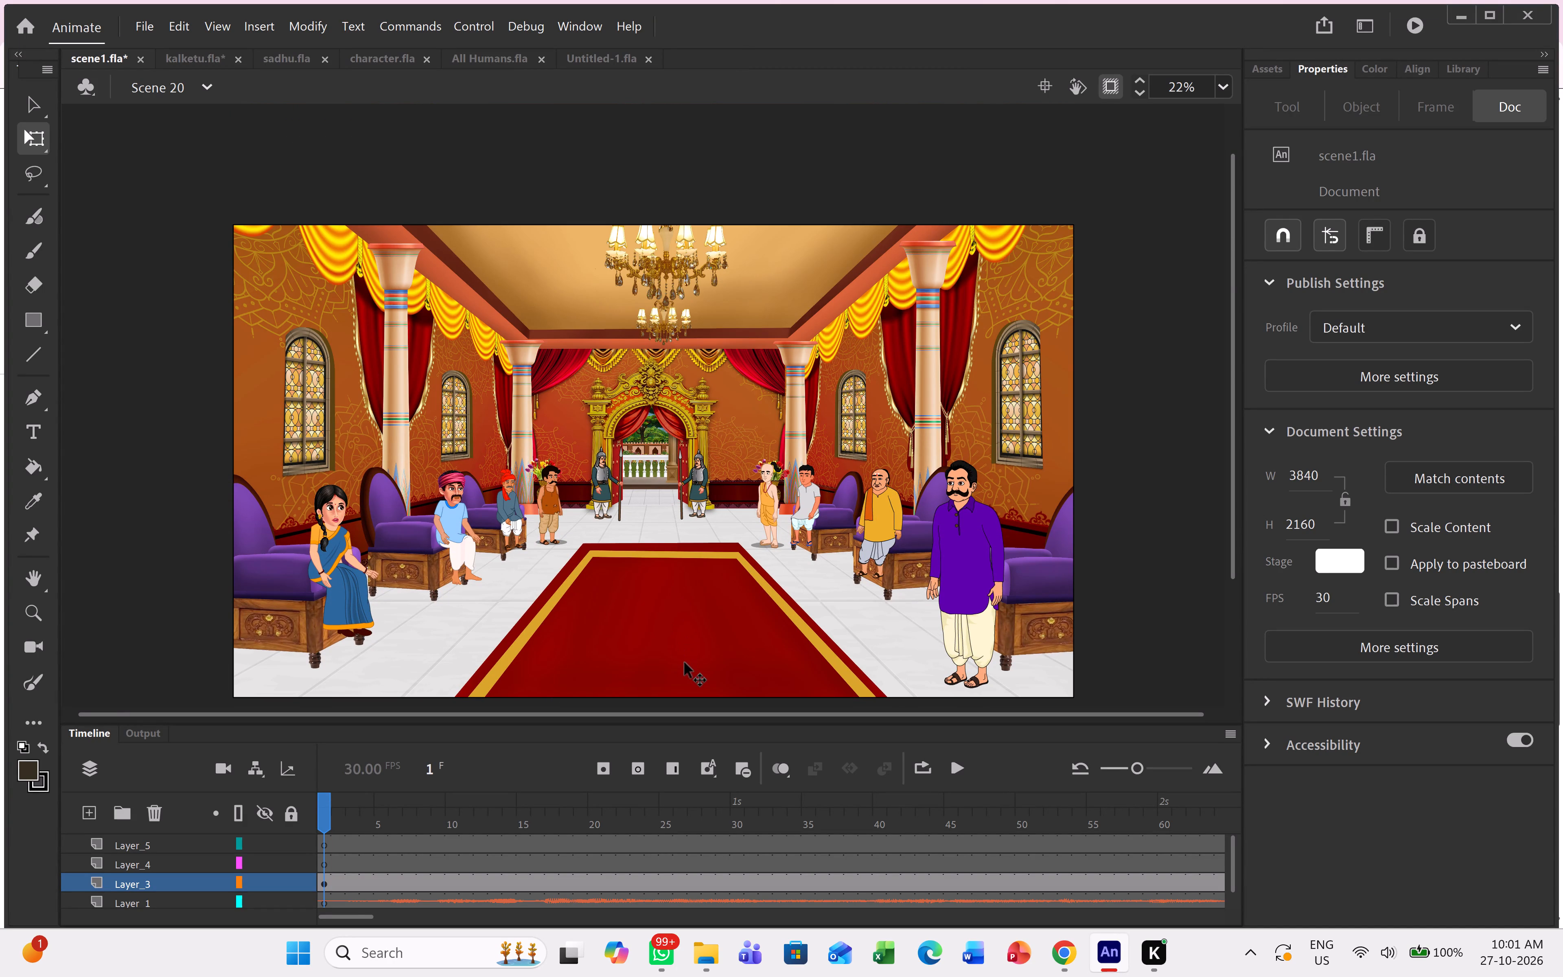
left_click(279, 61)
left_click(459, 387)
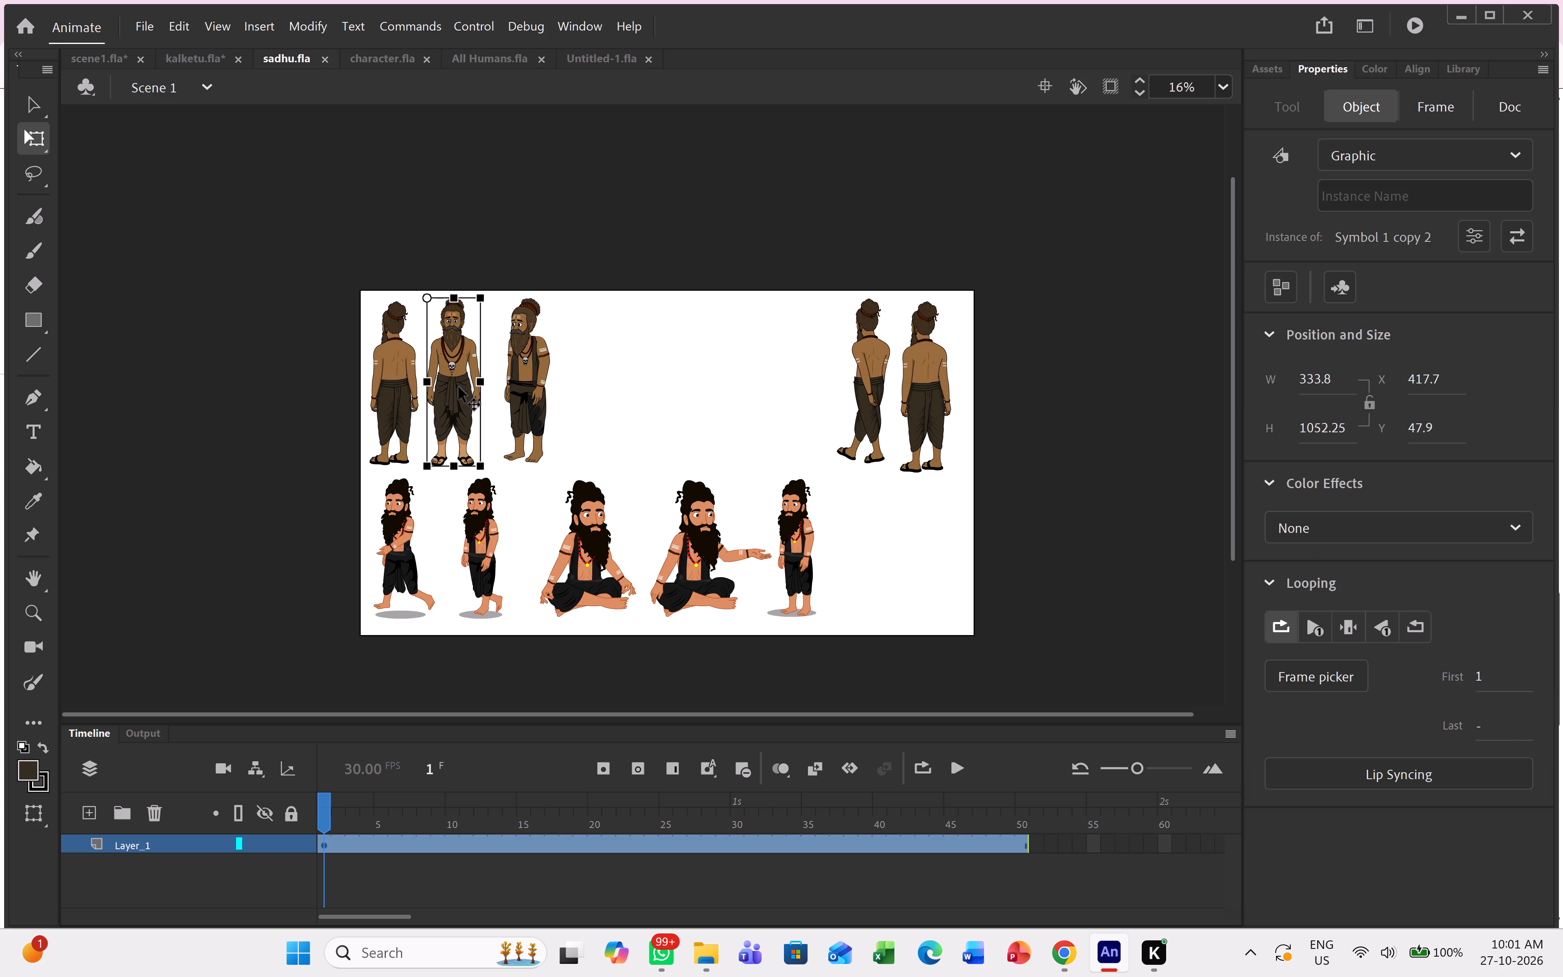
double_click(459, 387)
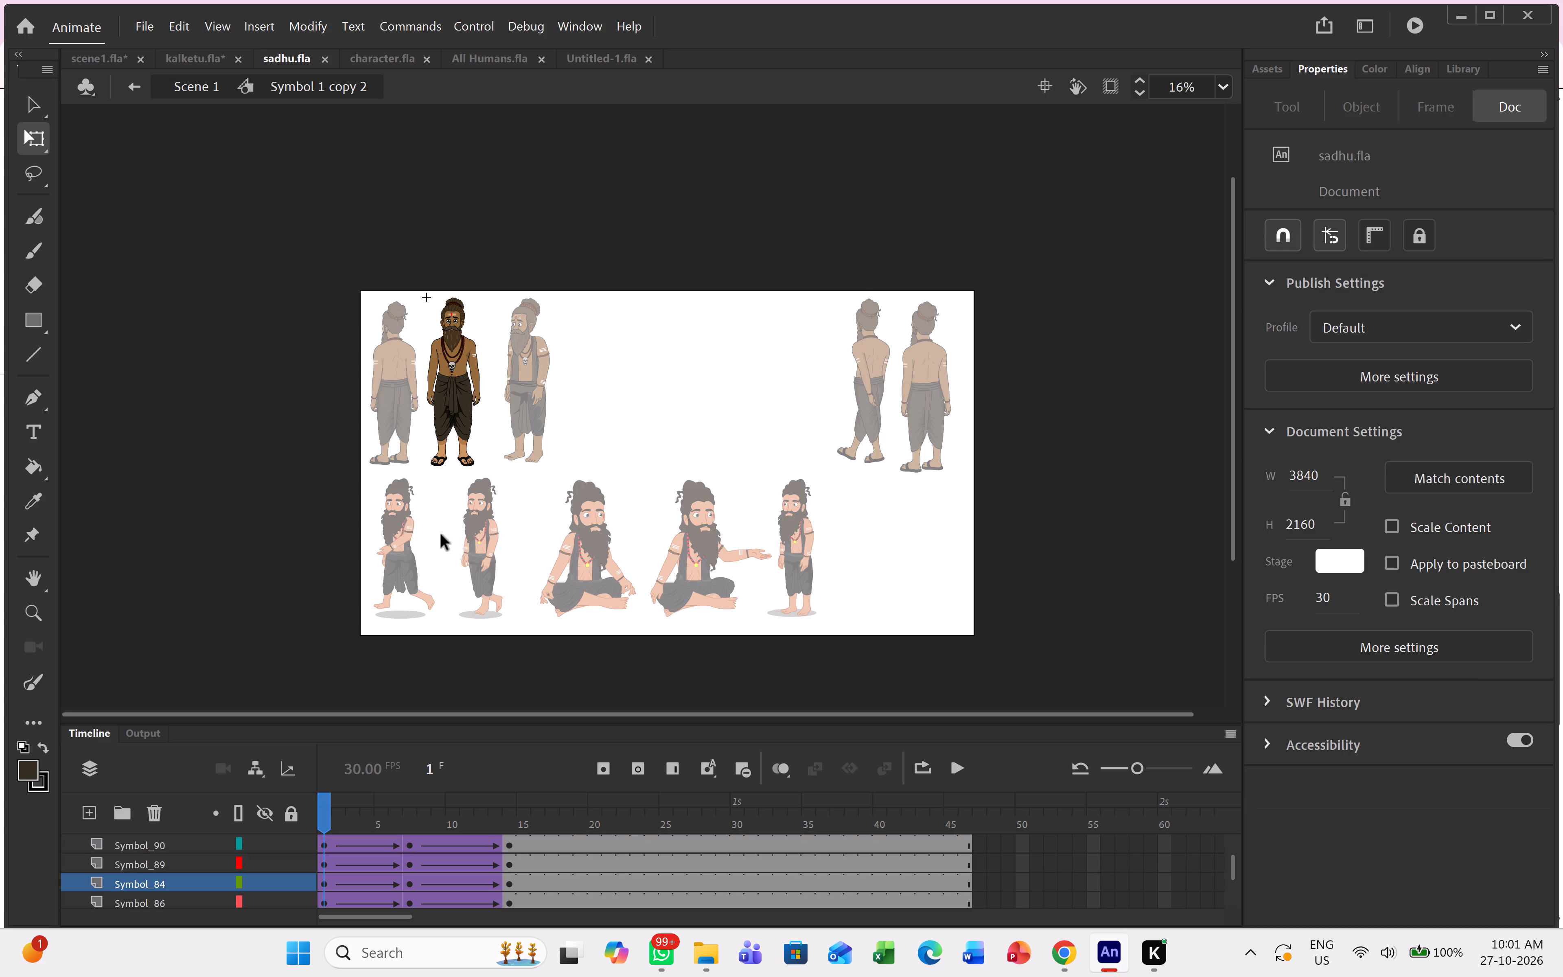
left_click_drag(319, 827, 338, 829)
left_click_drag(338, 829, 324, 828)
left_click_drag(324, 828, 304, 857)
left_click_drag(304, 857, 430, 832)
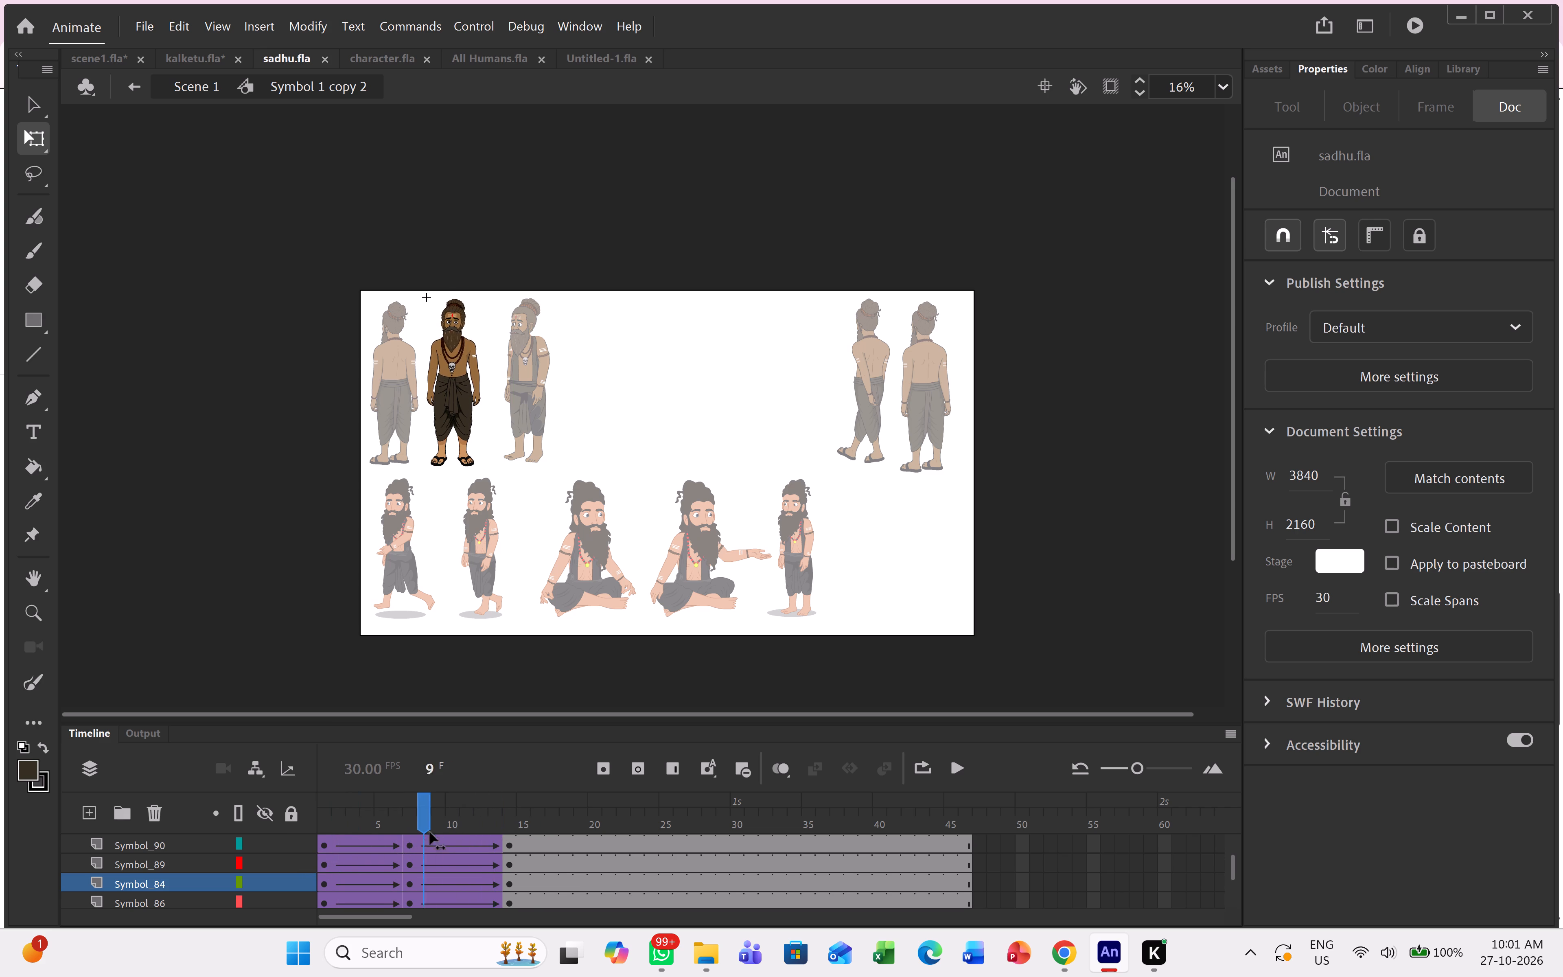
left_click_drag(430, 832, 397, 817)
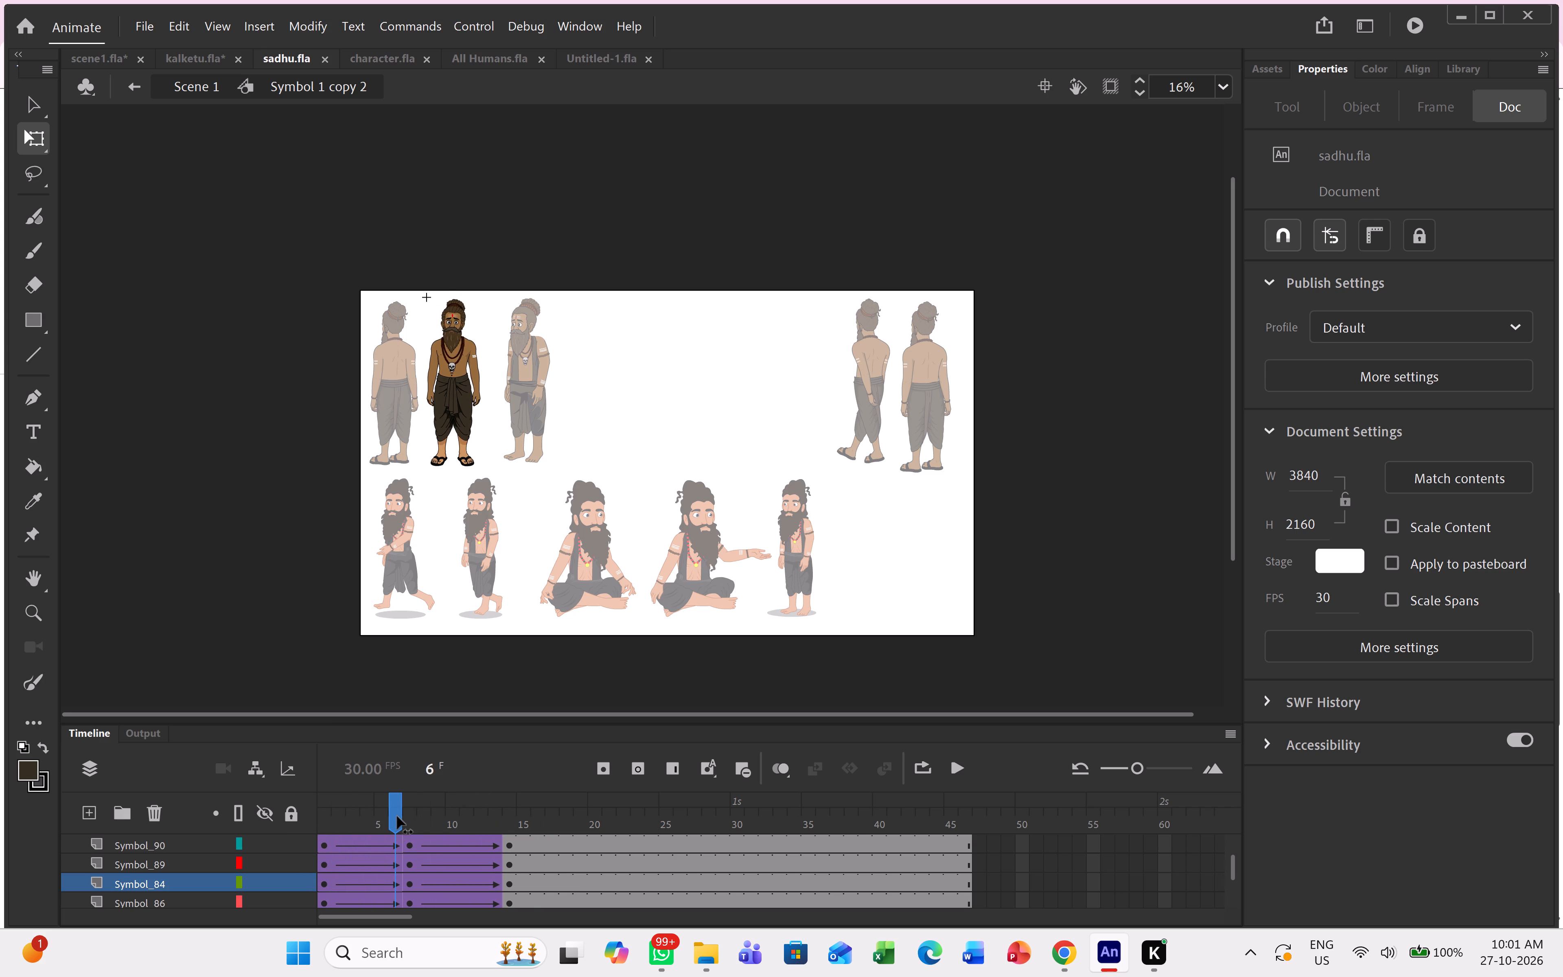
left_click_drag(397, 817, 506, 804)
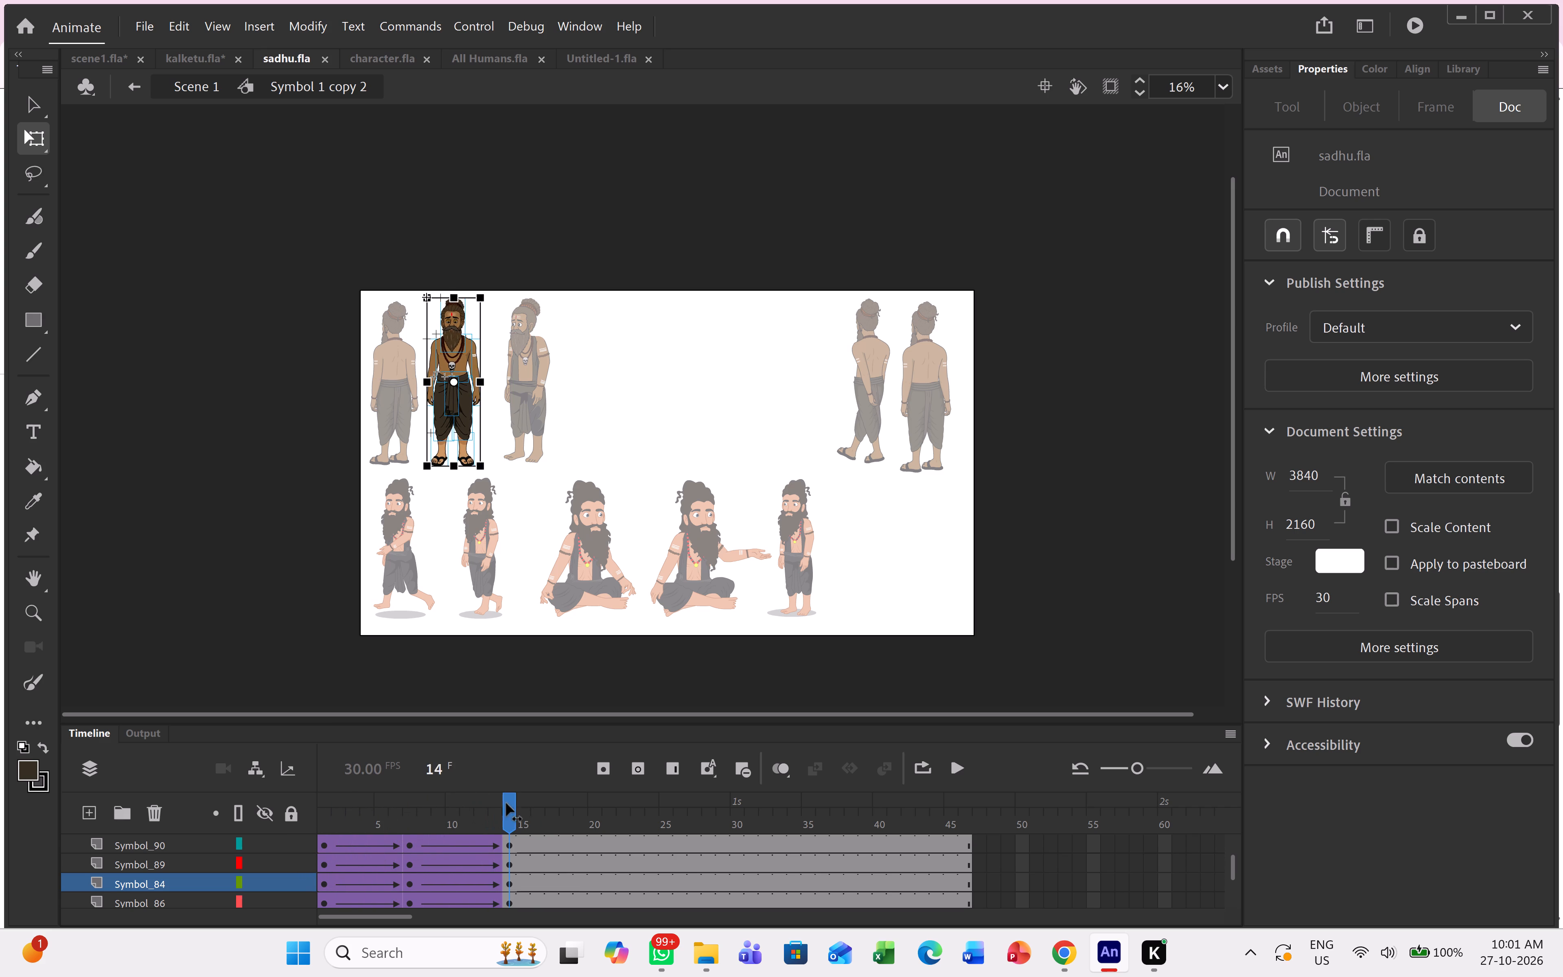
left_click_drag(506, 804, 254, 820)
Minimize the Animate window.
left_click(1453, 26)
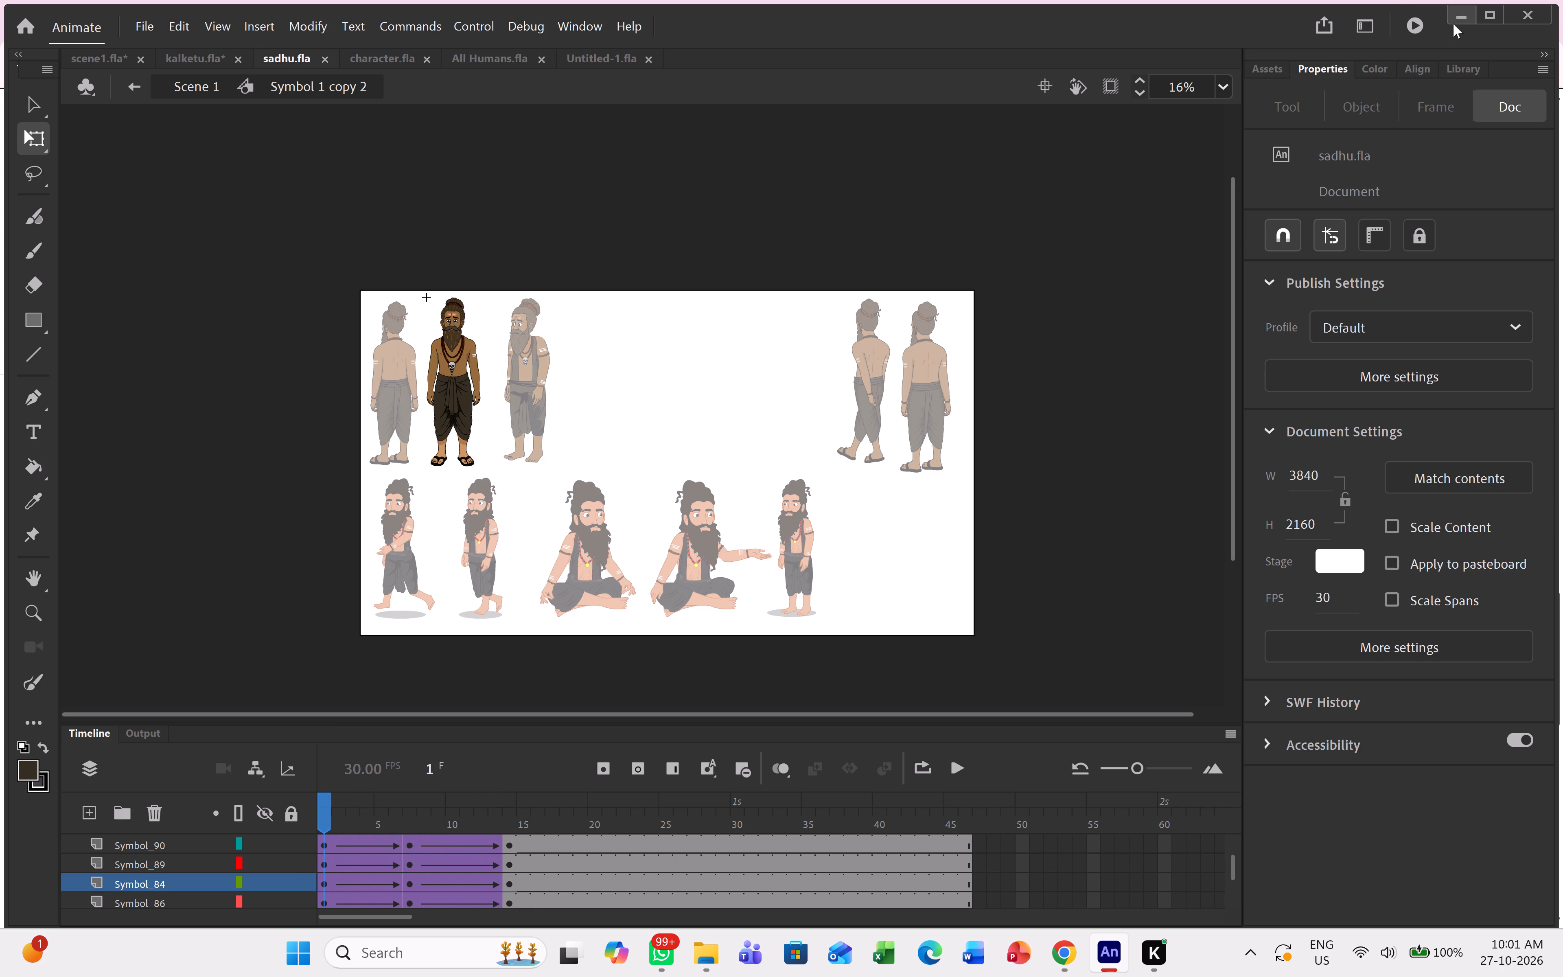